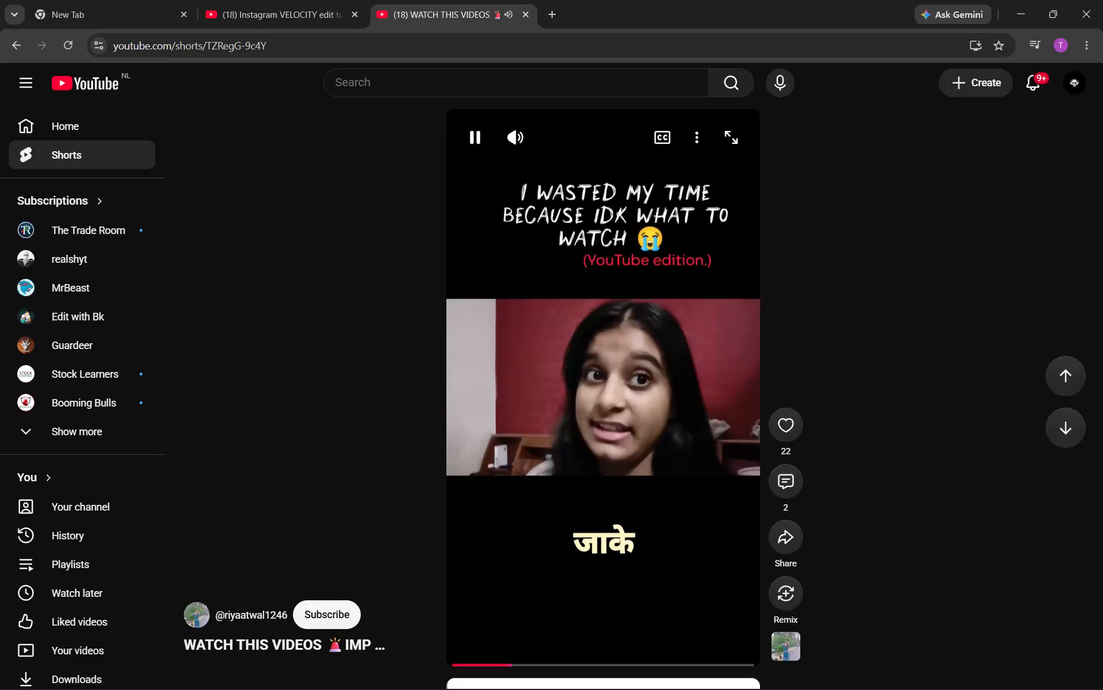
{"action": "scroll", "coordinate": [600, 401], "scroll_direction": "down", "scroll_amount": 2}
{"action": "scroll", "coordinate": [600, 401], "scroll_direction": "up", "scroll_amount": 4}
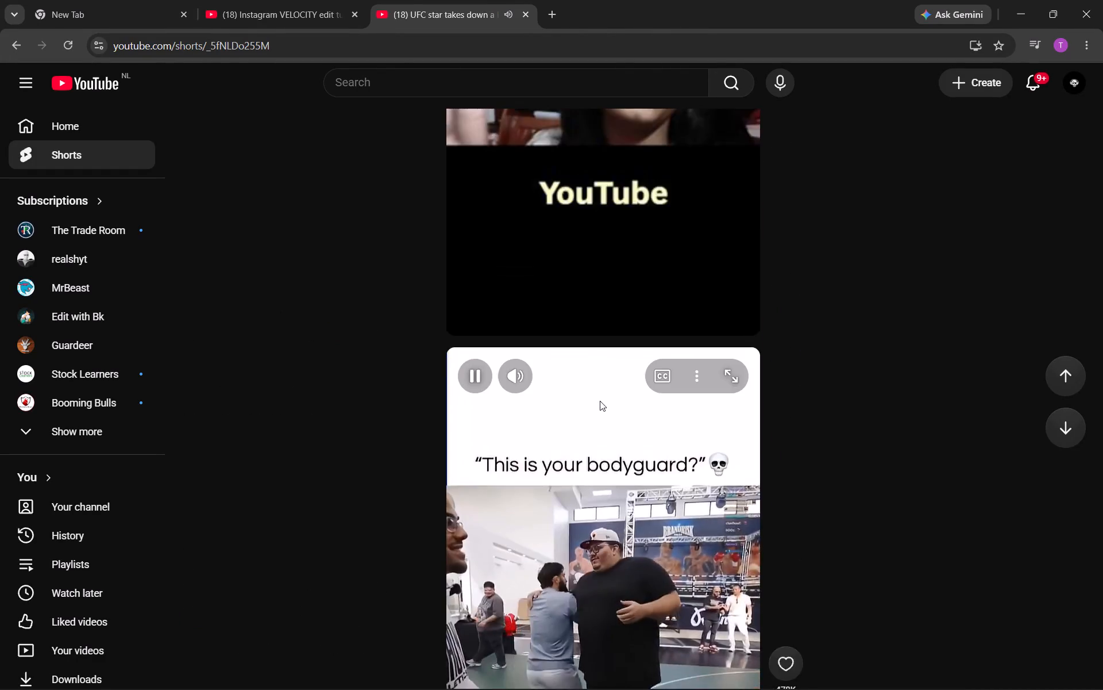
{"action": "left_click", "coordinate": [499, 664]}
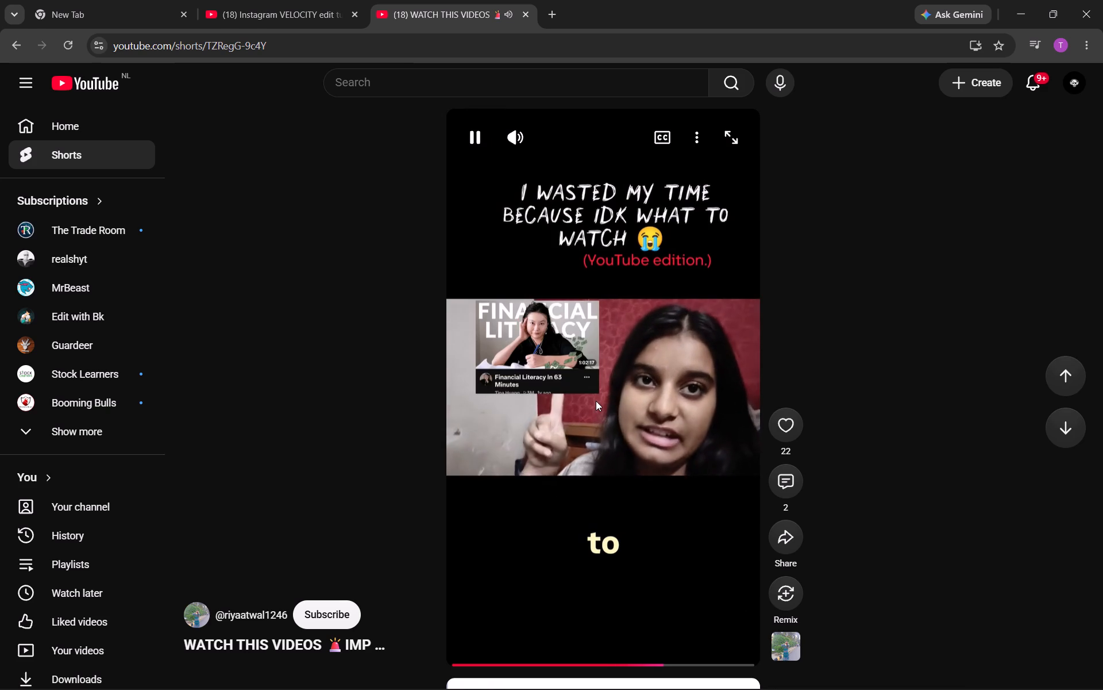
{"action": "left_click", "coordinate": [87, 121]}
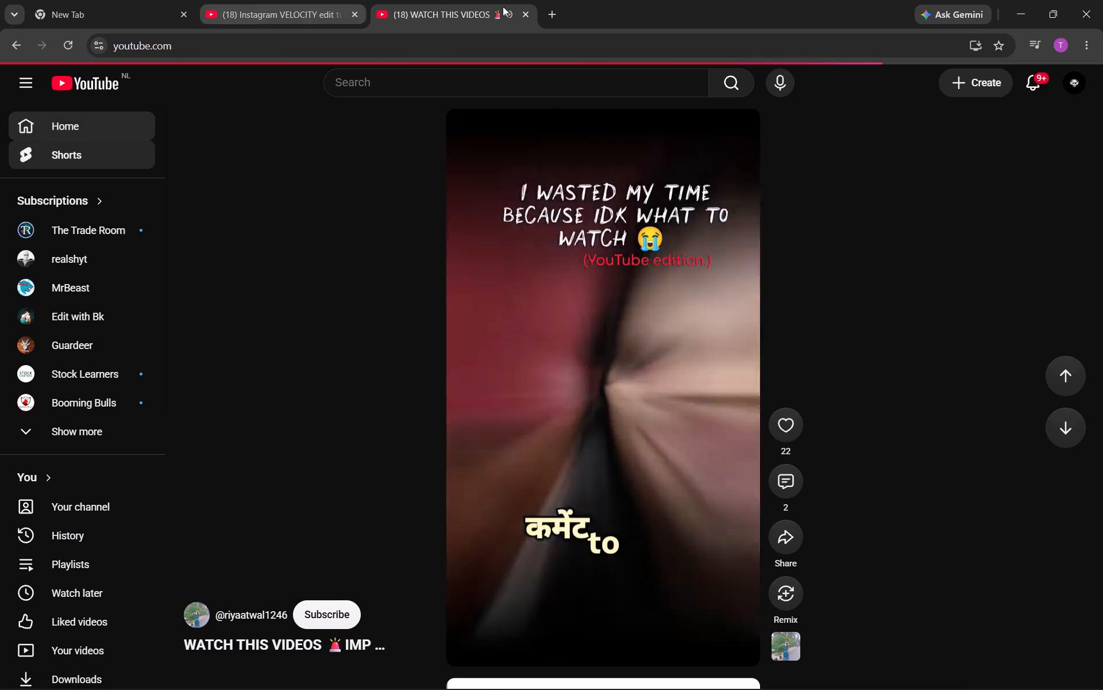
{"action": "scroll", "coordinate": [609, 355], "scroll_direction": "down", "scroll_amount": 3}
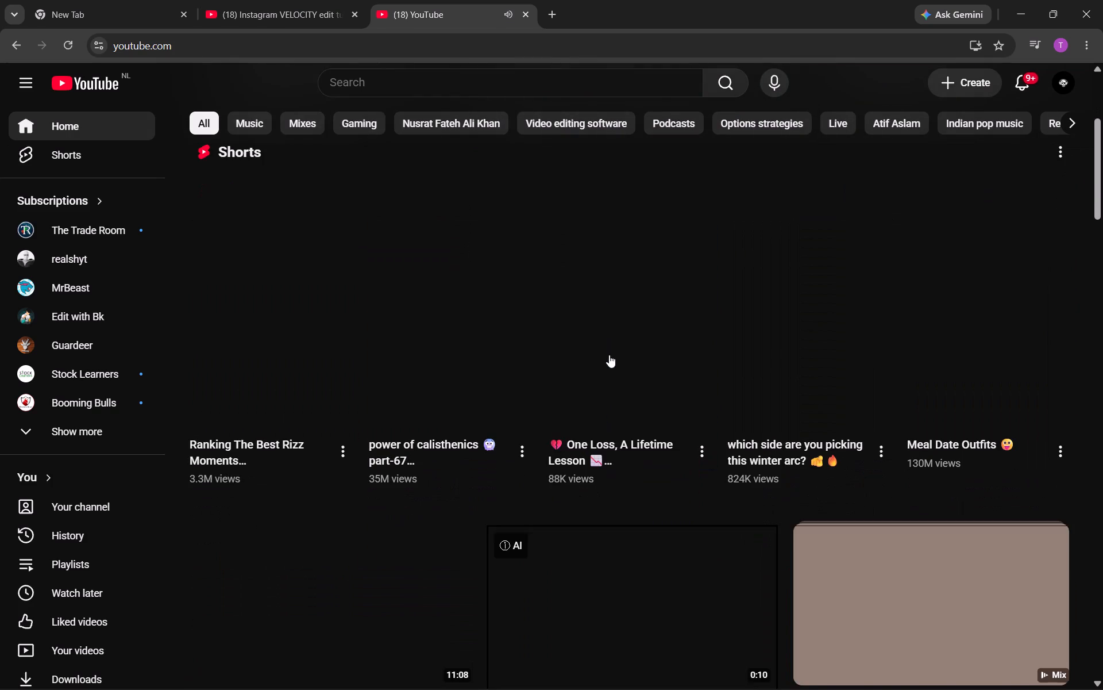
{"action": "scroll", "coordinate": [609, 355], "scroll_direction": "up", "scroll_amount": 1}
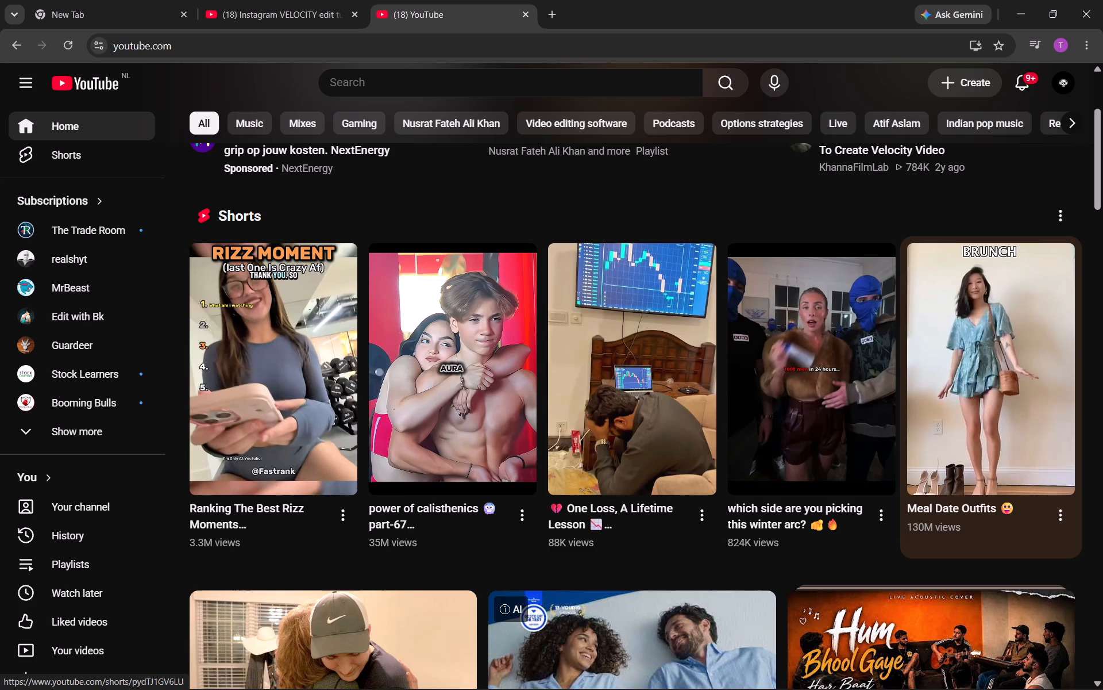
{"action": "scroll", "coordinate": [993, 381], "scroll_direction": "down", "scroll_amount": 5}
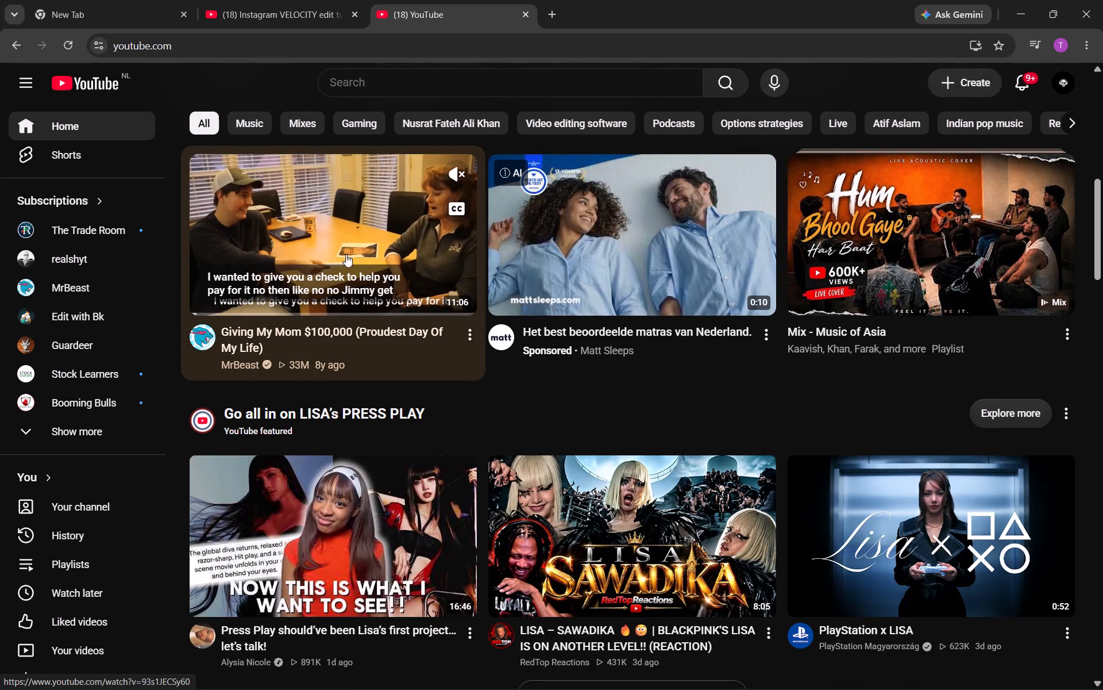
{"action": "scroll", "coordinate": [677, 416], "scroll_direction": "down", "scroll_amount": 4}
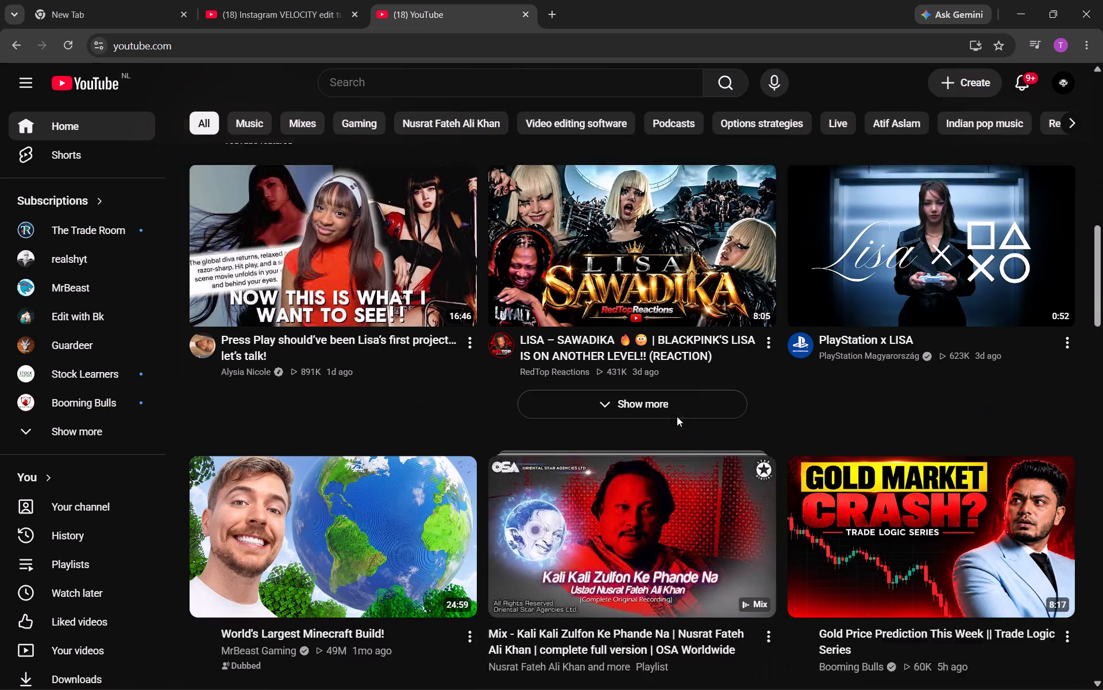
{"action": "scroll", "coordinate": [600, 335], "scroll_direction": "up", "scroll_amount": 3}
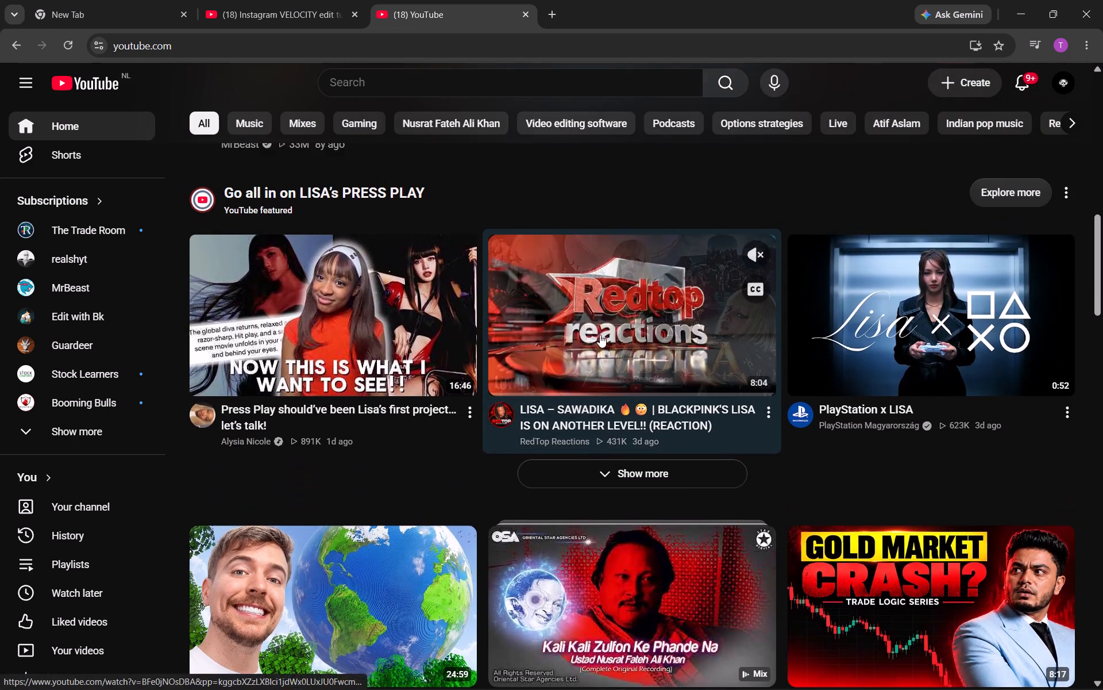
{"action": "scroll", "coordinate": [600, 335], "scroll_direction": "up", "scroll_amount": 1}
Resume playback of the Instagram VELOCITY edit tutorial in its own tab and close the extra YouTube home tab.
{"action": "left_click", "coordinate": [230, 0]}
{"action": "left_click", "coordinate": [397, 307]}
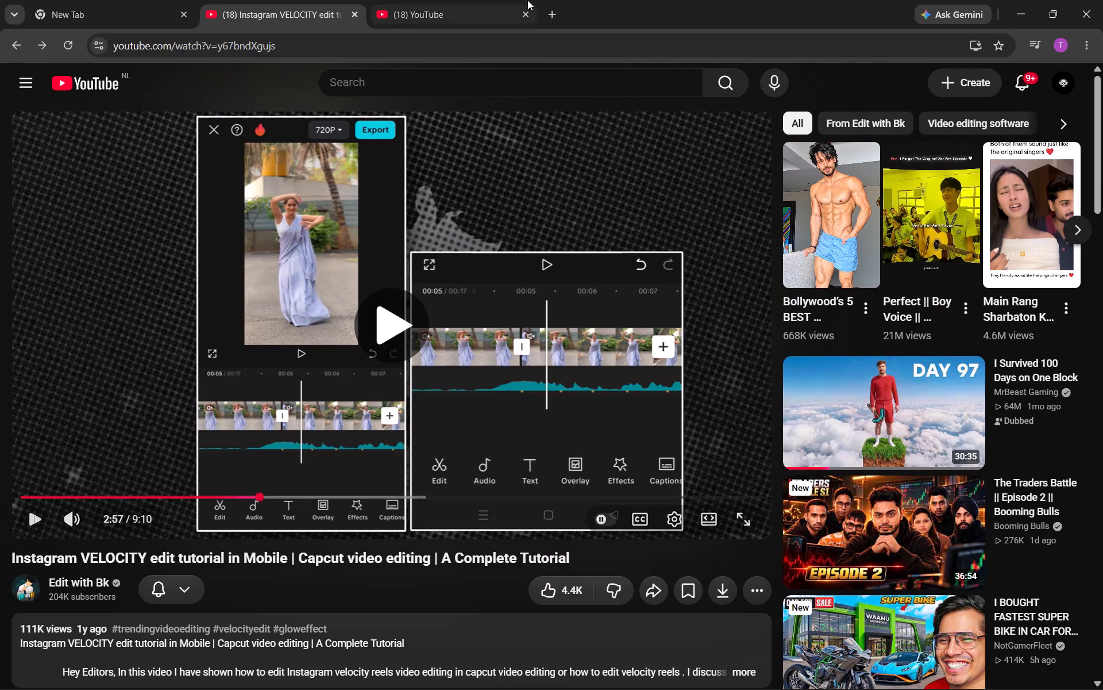
{"action": "left_click", "coordinate": [527, 17]}
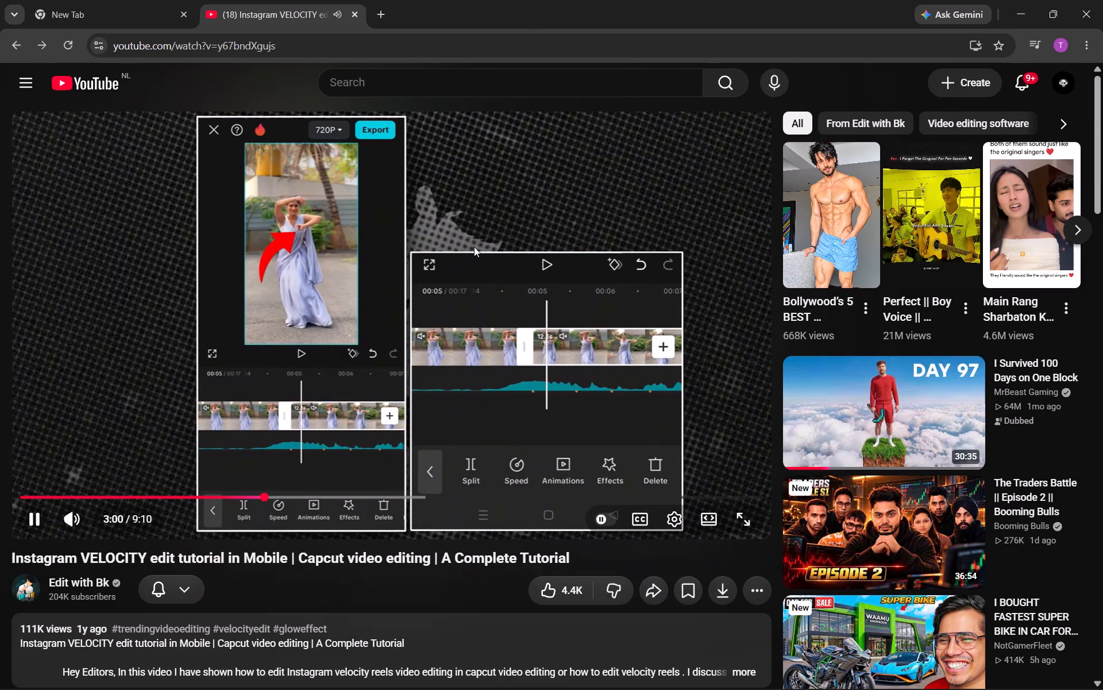
Pause the velocity edit tutorial and resume it to watch the clip-splitting part.
{"action": "left_click", "coordinate": [468, 267]}
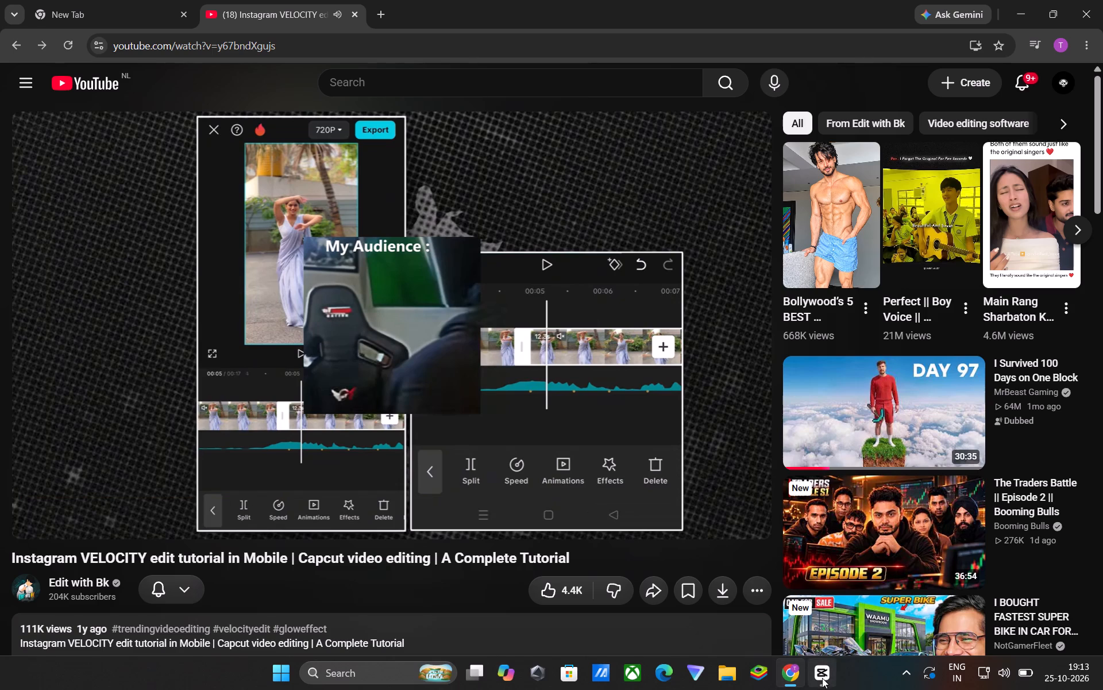
{"action": "left_click", "coordinate": [545, 385]}
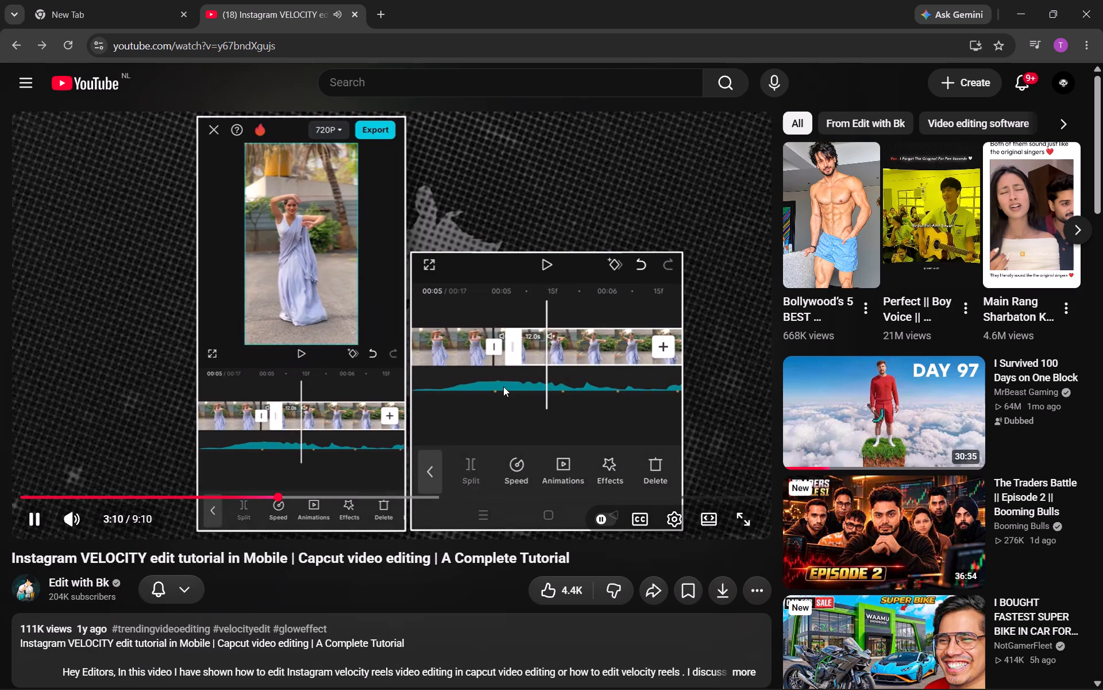
Replay the velocity edit tutorial from about 3:07 and pause it at 3:14 to study the clip cuts.
{"action": "key", "text": "Left"}
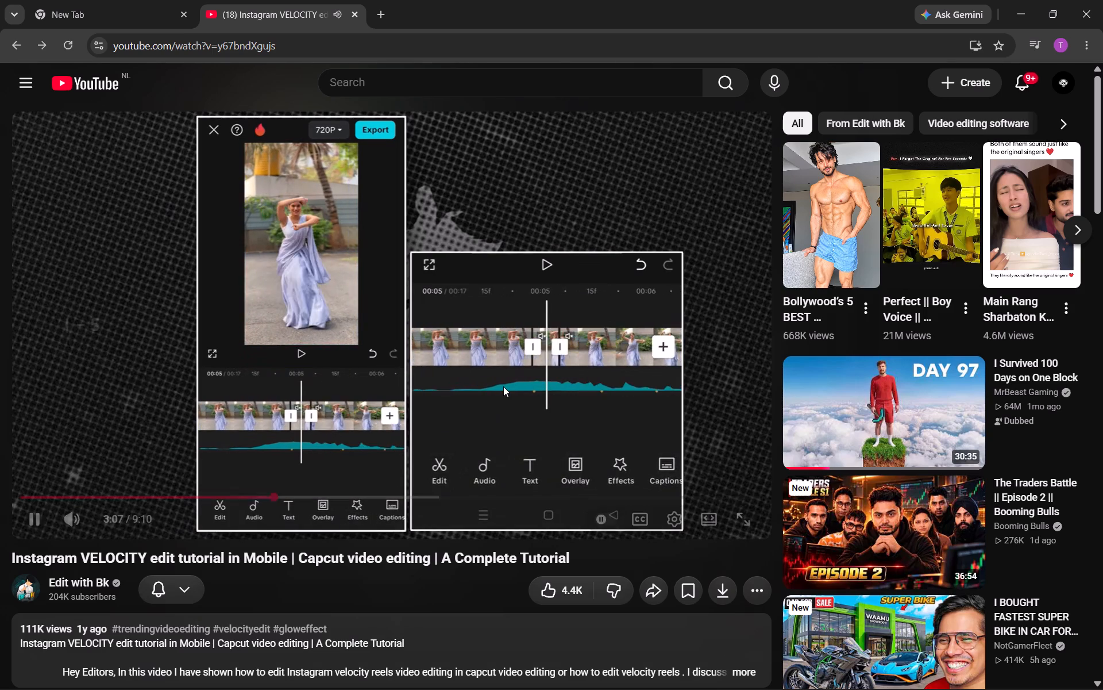
{"action": "key", "text": "Left"}
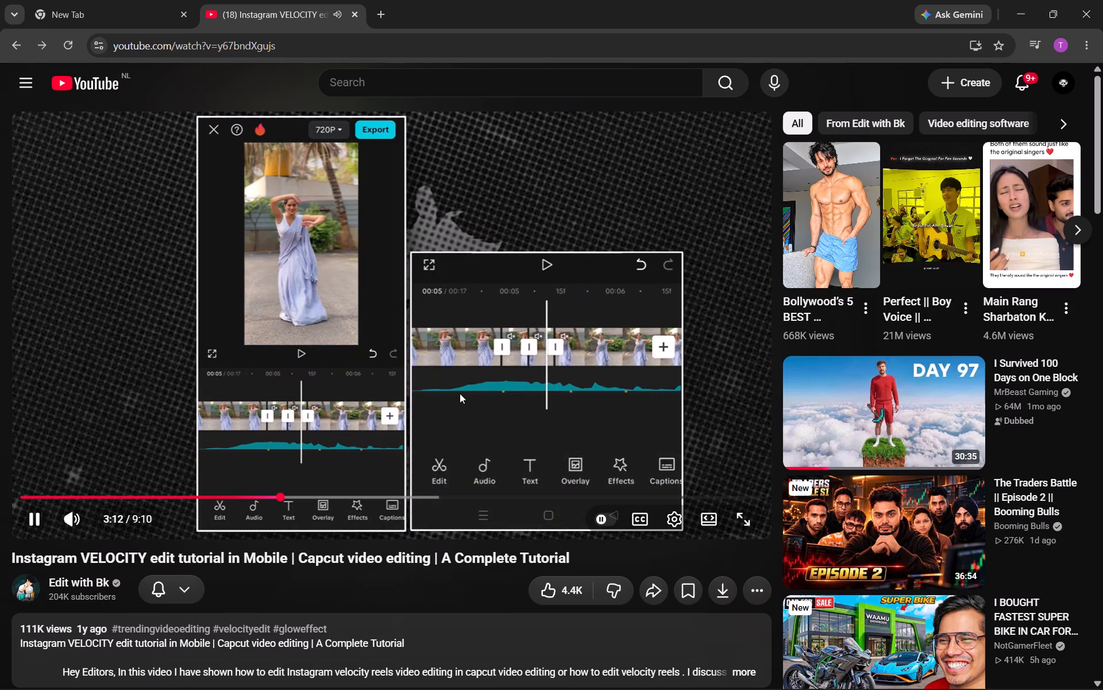
{"action": "left_click", "coordinate": [460, 393]}
{"action": "left_click", "coordinate": [491, 373]}
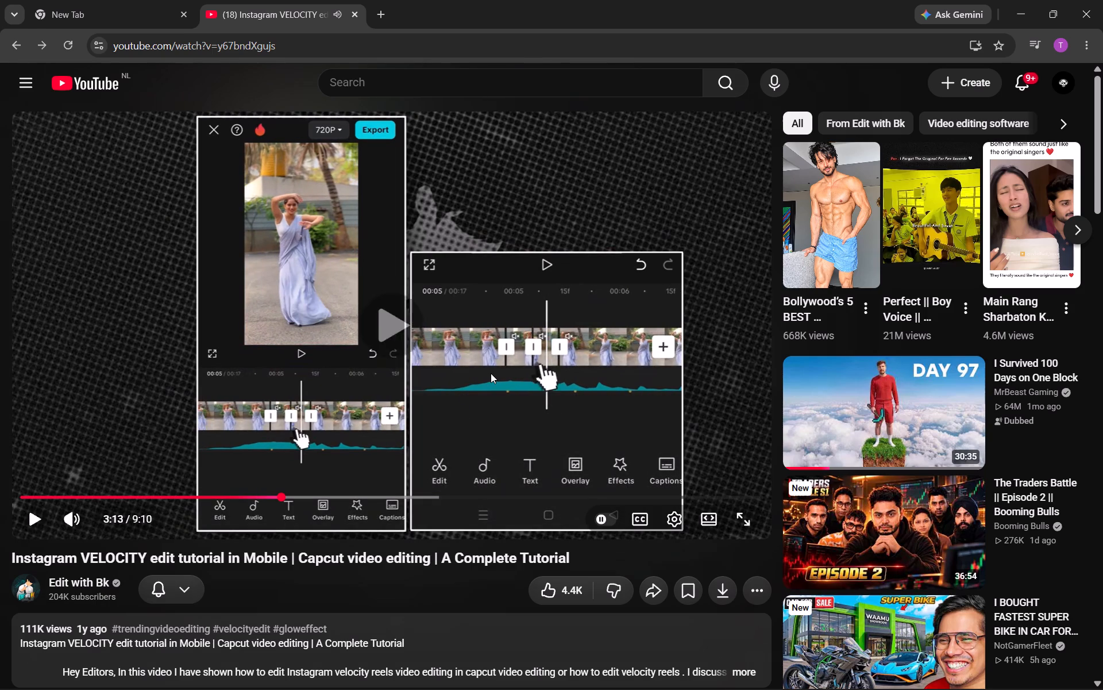
{"action": "left_click", "coordinate": [491, 373]}
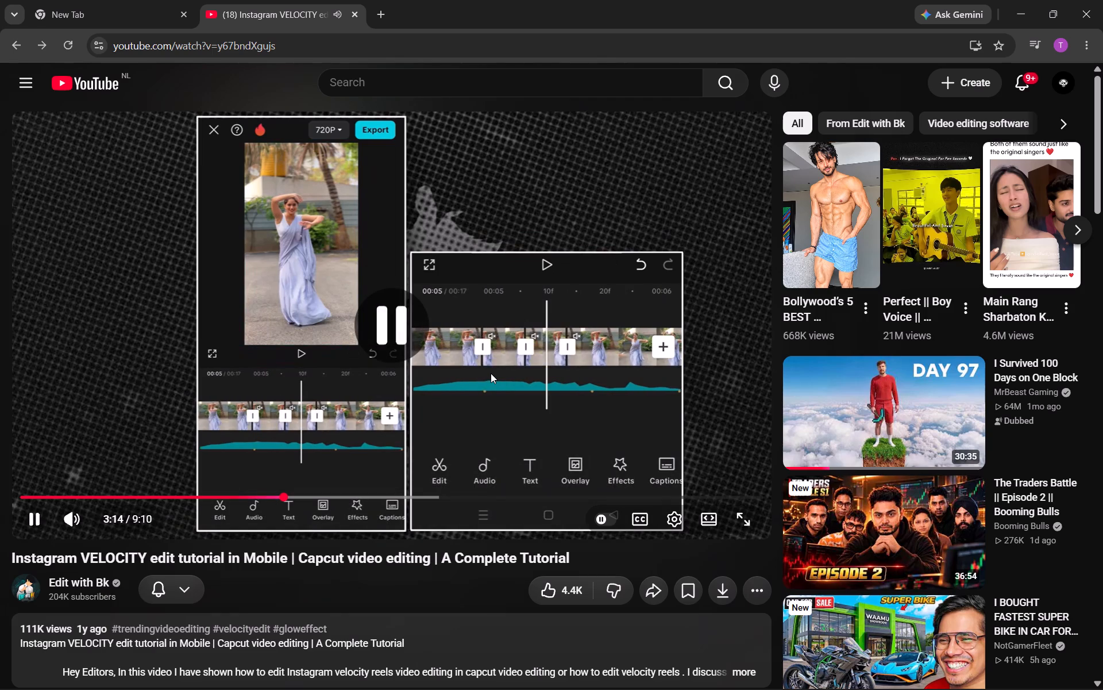
Switch to CapCut and play back the timeline around the 0.1X clip and the first beat markers.
{"action": "left_click", "coordinate": [817, 675]}
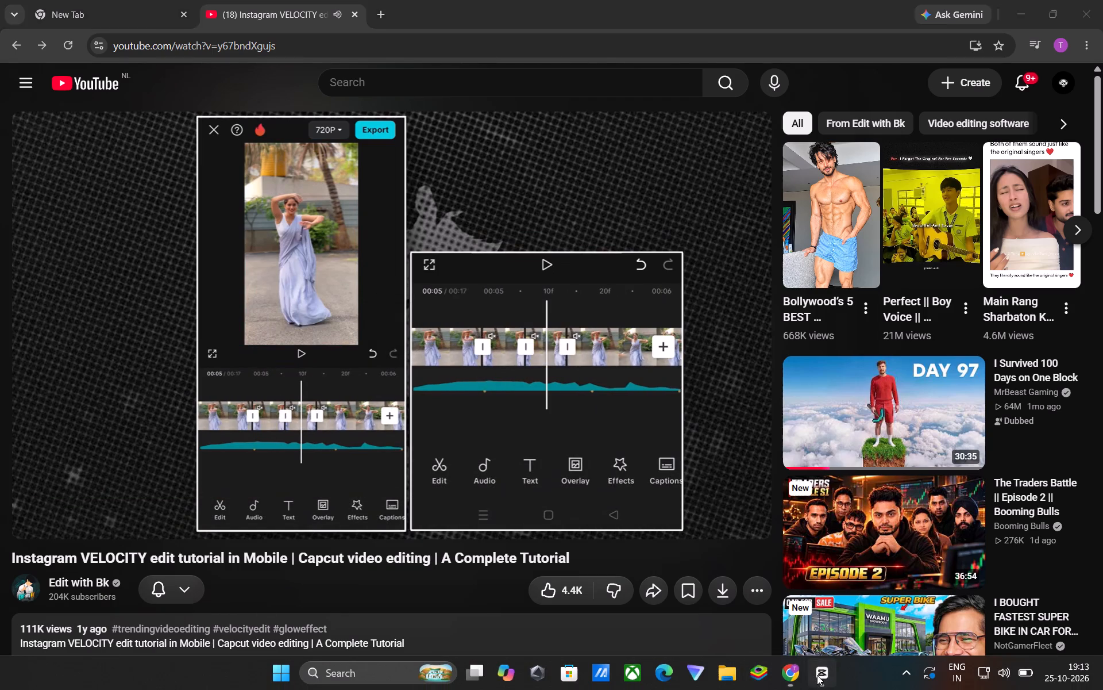
{"action": "left_click_drag", "start_coordinate": [407, 414], "coordinate": [649, 447]}
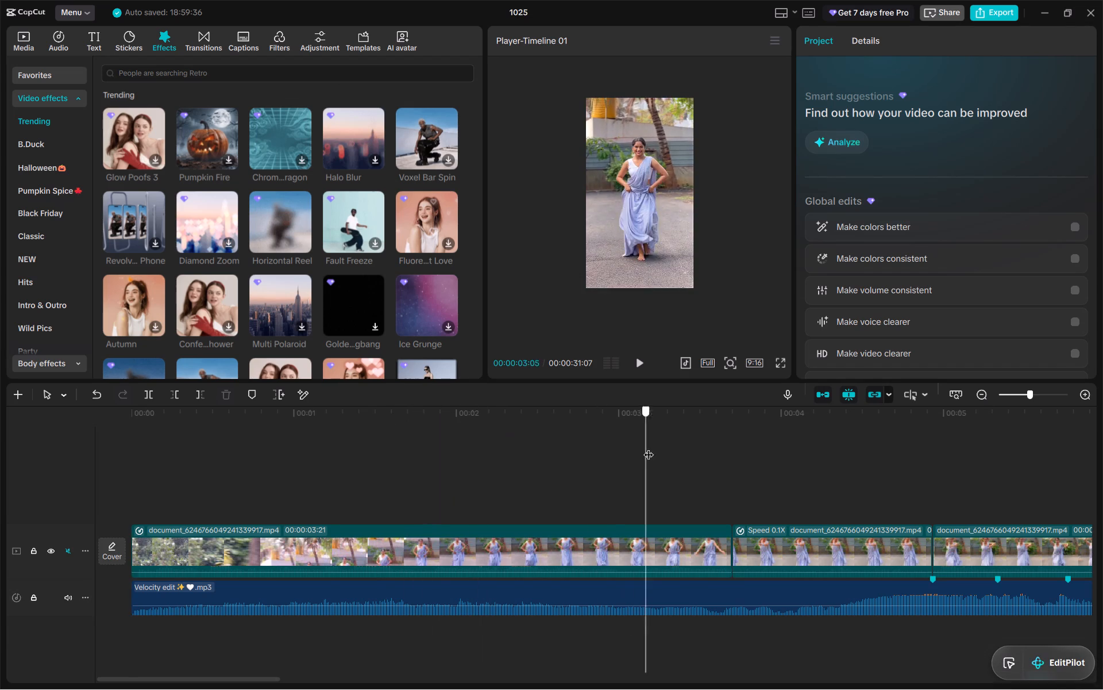
{"action": "left_click_drag", "start_coordinate": [649, 447], "coordinate": [736, 434]}
{"action": "key", "text": "space"}
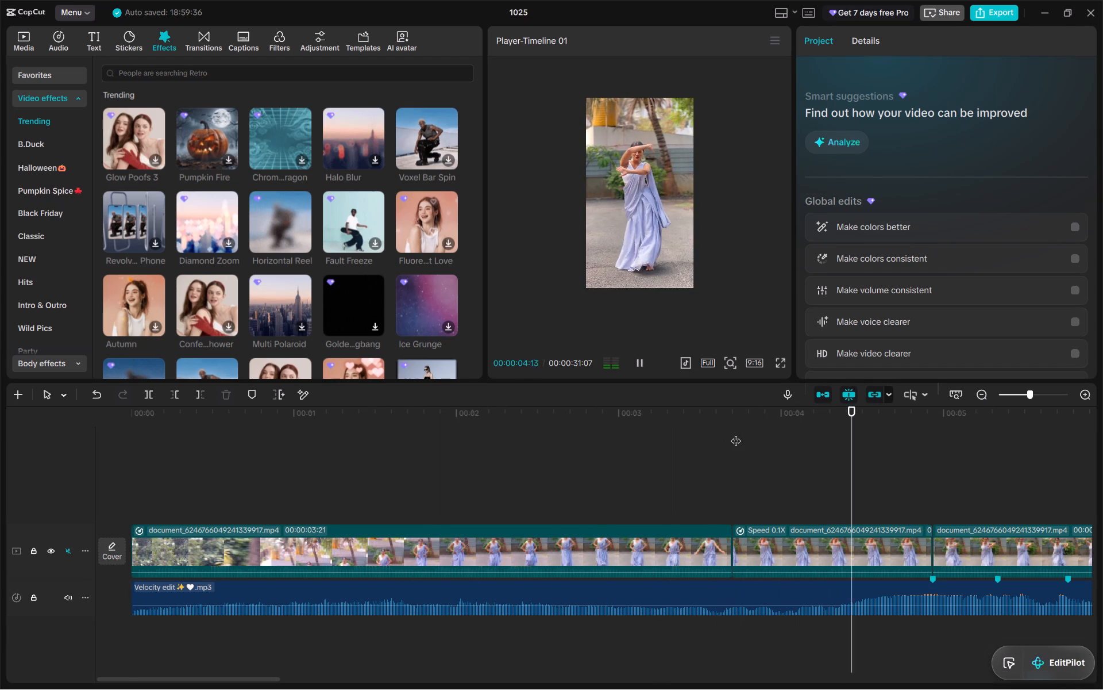
{"action": "key", "text": "space"}
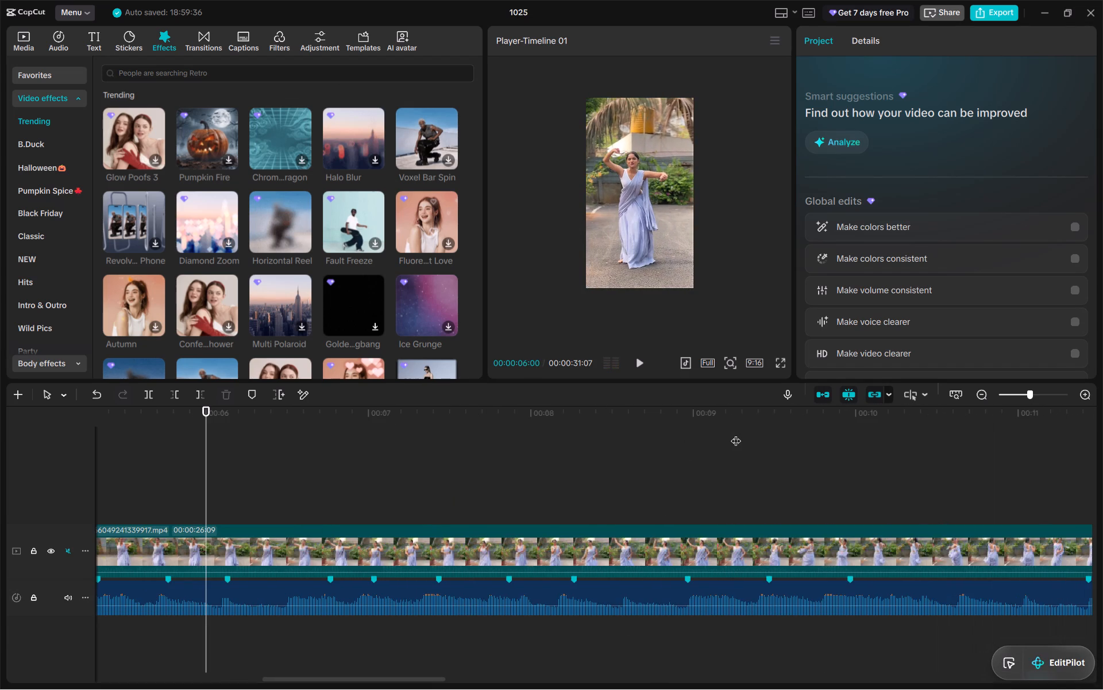
{"action": "scroll", "coordinate": [454, 448], "scroll_direction": "down", "scroll_amount": 1}
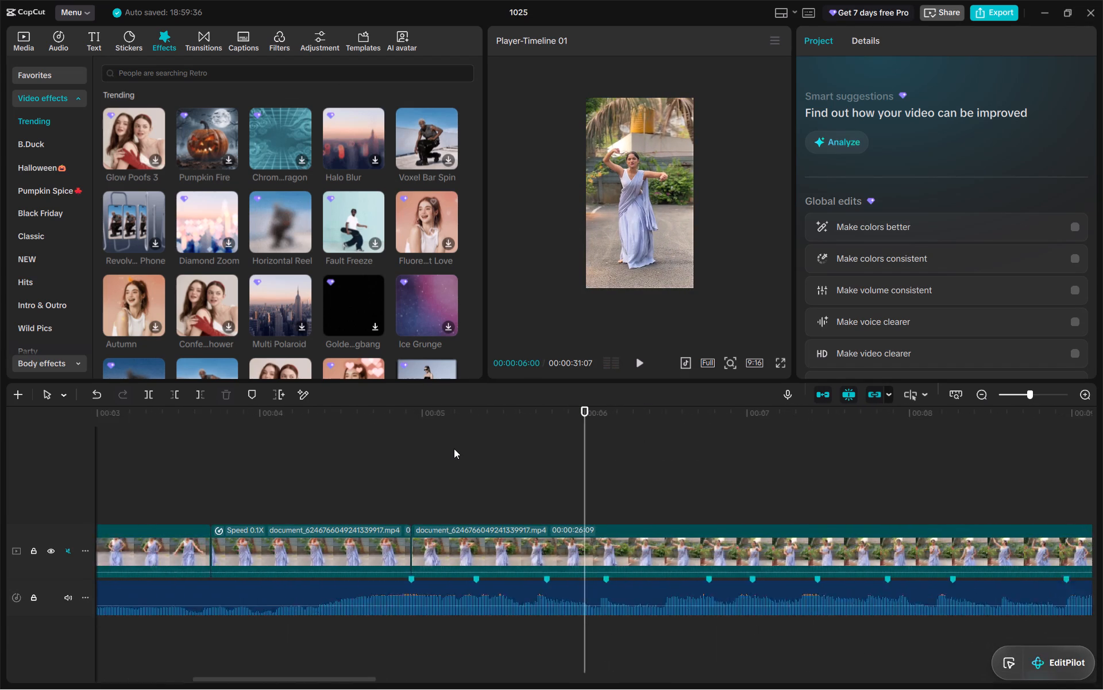
{"action": "scroll", "coordinate": [454, 448], "scroll_direction": "down", "scroll_amount": 1}
{"action": "left_click", "coordinate": [383, 417]}
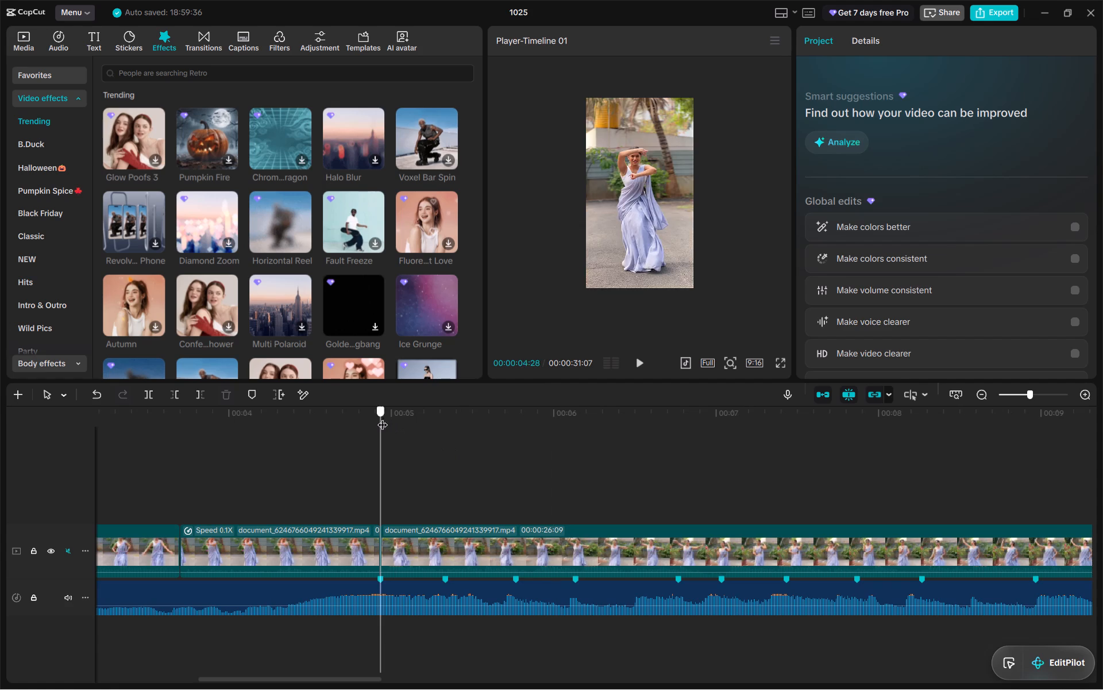
{"action": "key", "text": "space"}
{"action": "key", "text": "space"}
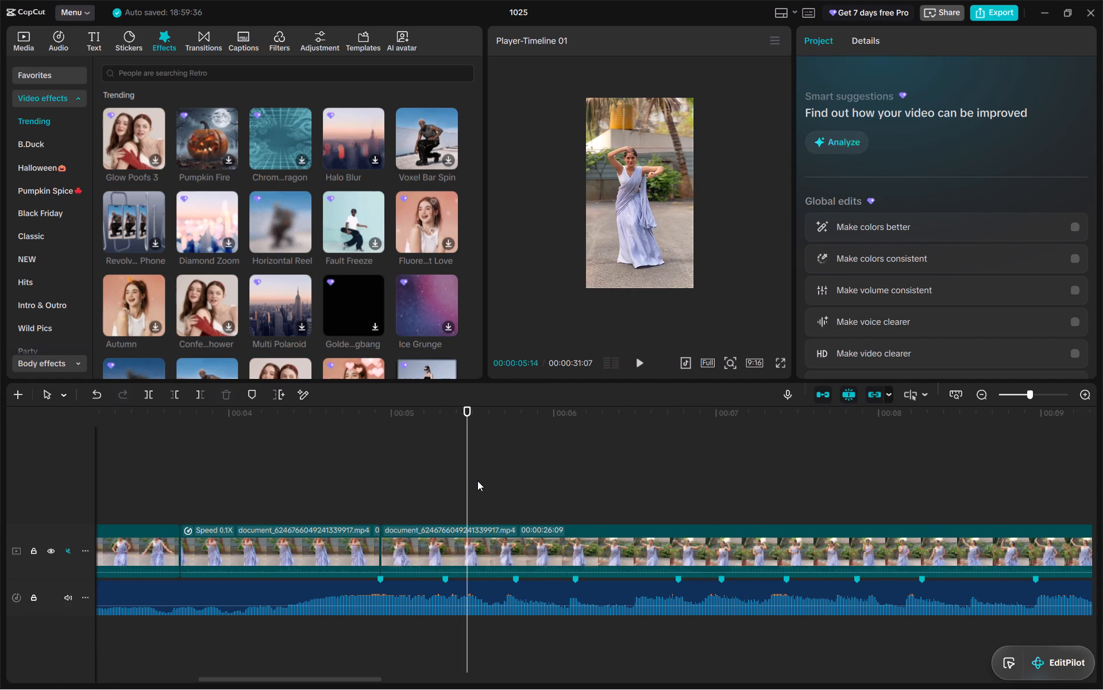
Split the main video clip at 00:00:05:03, between the first and second beat markers.
{"action": "left_click_drag", "start_coordinate": [470, 477], "coordinate": [381, 471]}
{"action": "key", "text": "Right"}
{"action": "key", "text": "Right"}
{"action": "key", "text": "Right"}
{"action": "key", "text": "Right"}
{"action": "key", "text": "Right"}
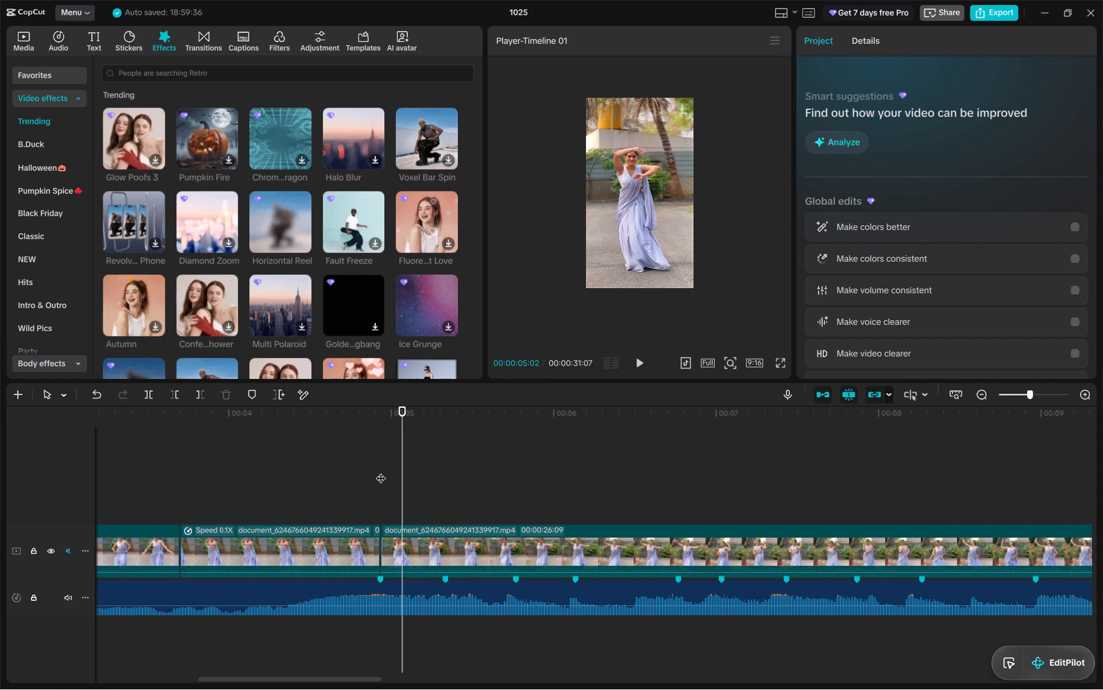
{"action": "key", "text": "Right"}
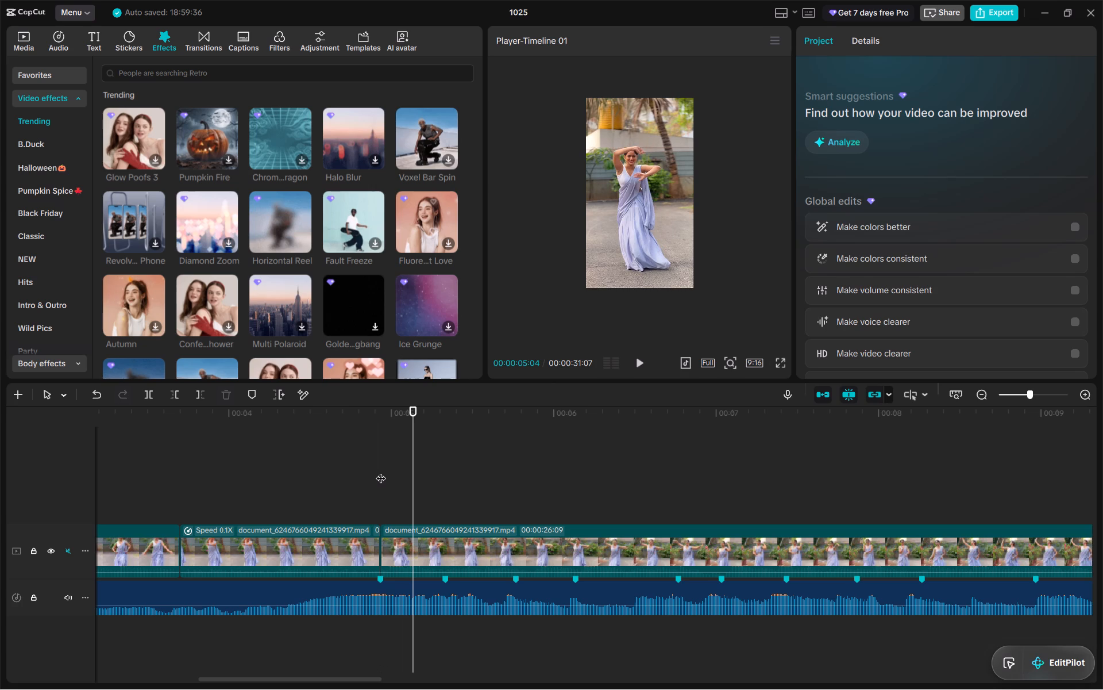
{"action": "key", "text": "Left"}
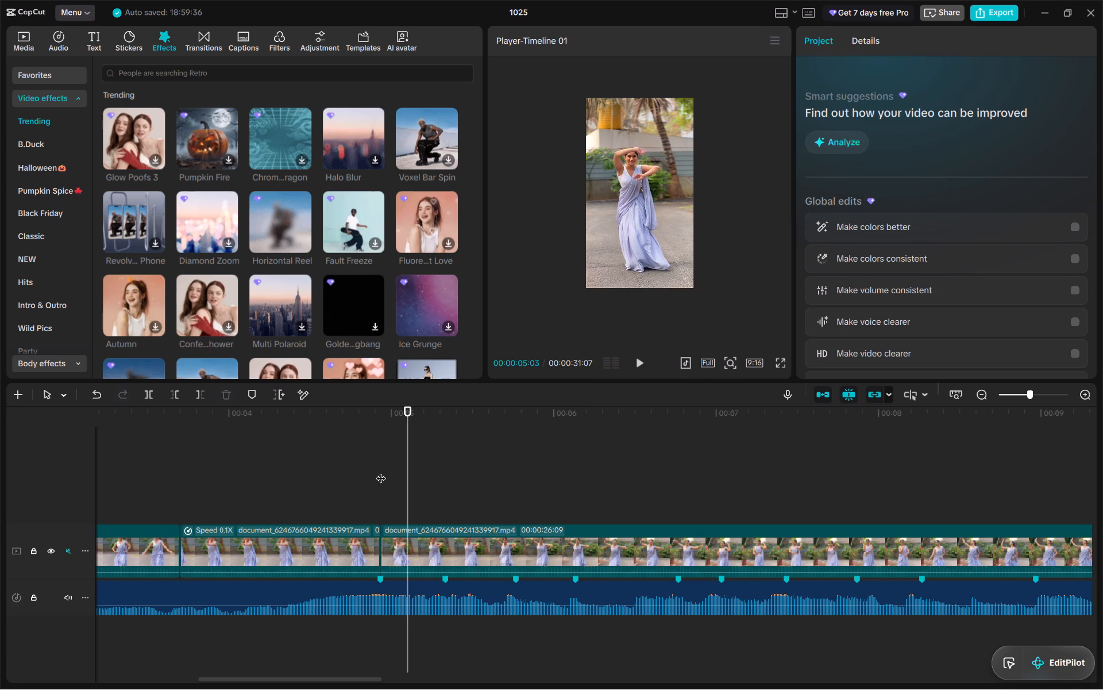
{"action": "left_click", "coordinate": [416, 566]}
{"action": "key", "text": "g"}
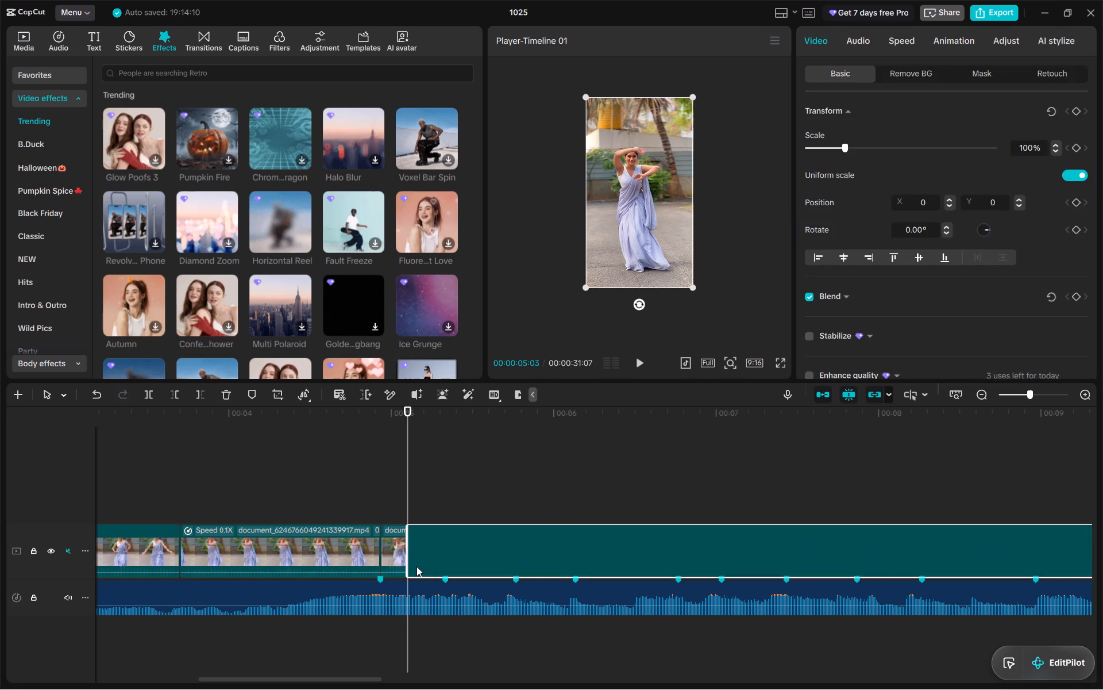
Examine the frames after the new cut, one by one, around the second beat marker.
{"action": "key", "text": "Right"}
{"action": "key", "text": "Right"}
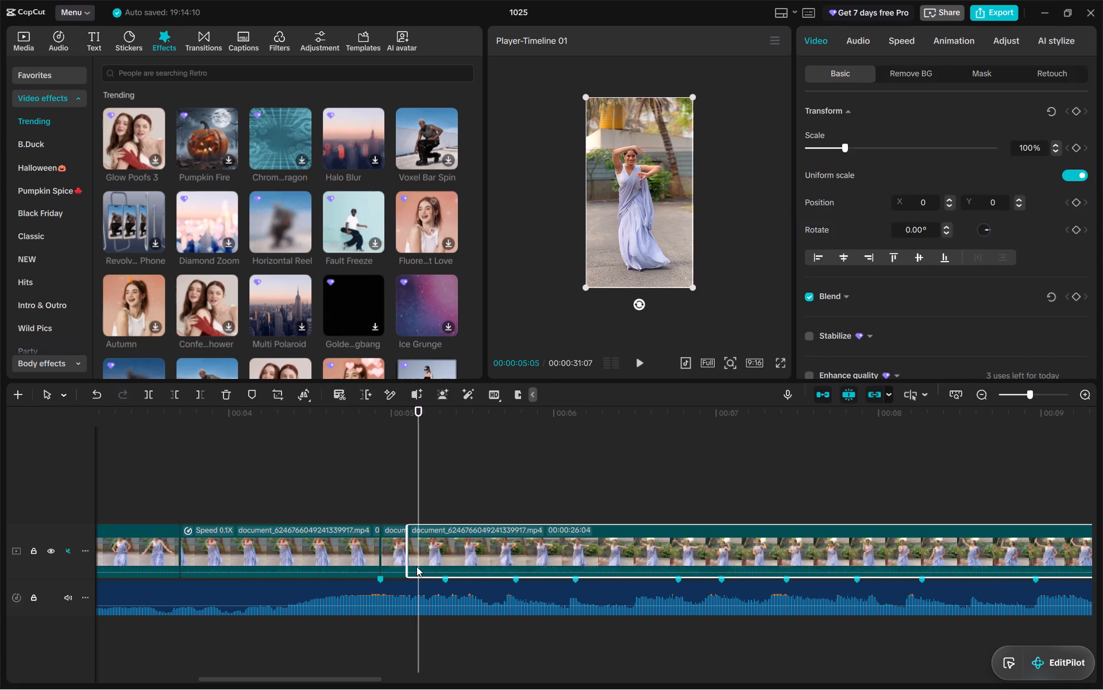
{"action": "key", "text": "Right"}
{"action": "key", "text": "Right"}
{"action": "key", "text": "Right"}
{"action": "key", "text": "Right"}
{"action": "key", "text": "Right"}
{"action": "key", "text": "Right"}
{"action": "key", "text": "Right"}
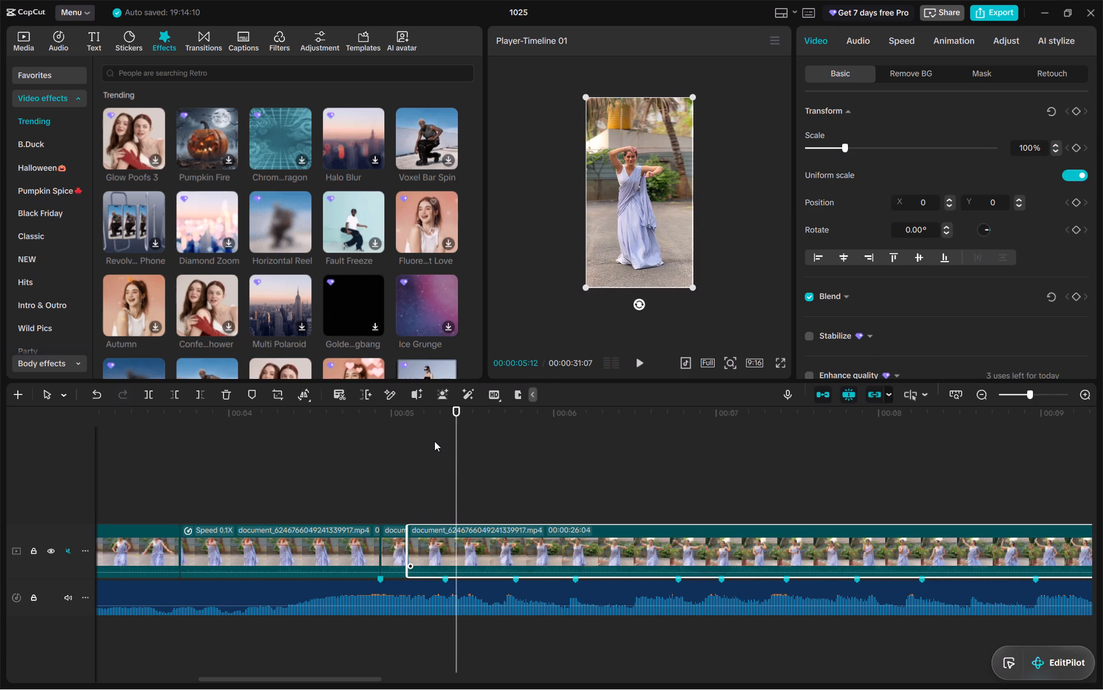
{"action": "left_click", "coordinate": [411, 419]}
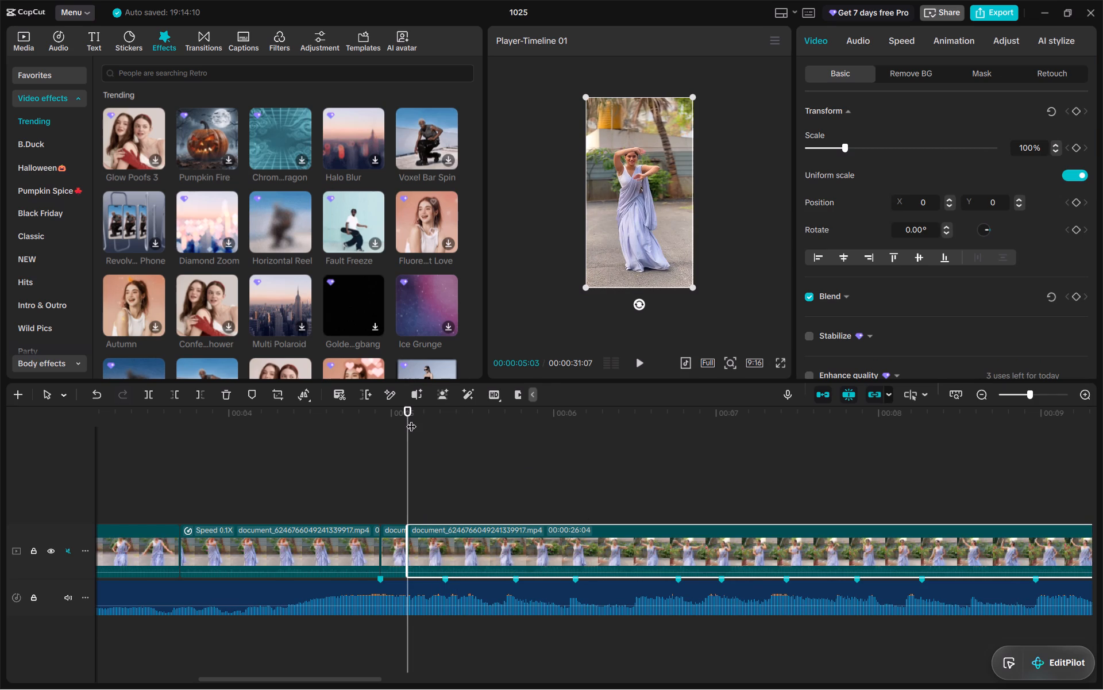
{"action": "key", "text": "Right"}
{"action": "key", "text": "Right"}
{"action": "key", "text": "Right"}
{"action": "key", "text": "Right"}
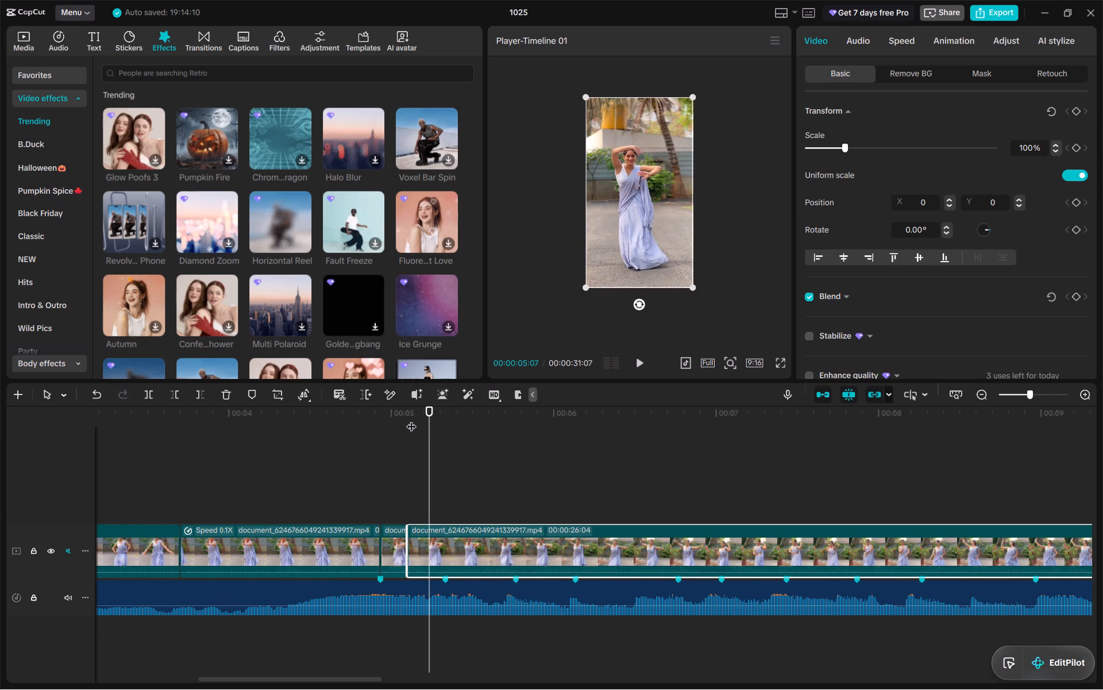
{"action": "key", "text": "Right"}
{"action": "key", "text": "Right"}
{"action": "key", "text": "Right"}
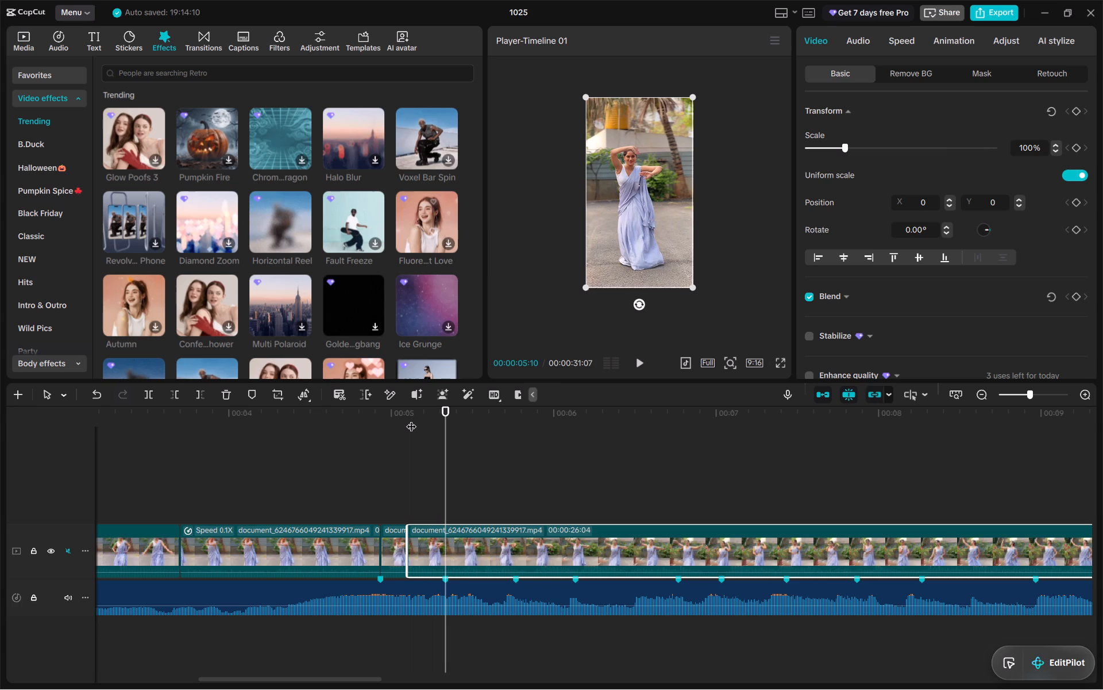
Step back frame by frame through the new cut to the first beat marker at 00:00:04:28.
{"action": "key", "text": "Left"}
{"action": "key", "text": "Left"}
{"action": "key", "text": "Left"}
{"action": "key", "text": "Left"}
{"action": "key", "text": "Left"}
{"action": "key", "text": "Left"}
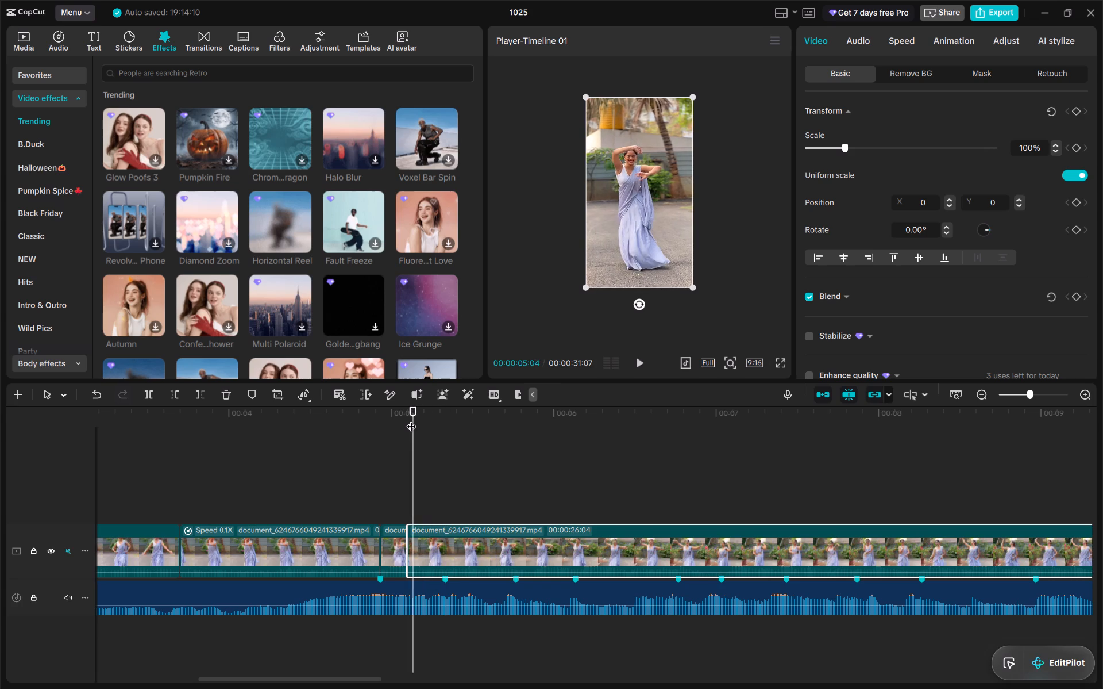
{"action": "key", "text": "Left"}
{"action": "key", "text": "Left"}
{"action": "key", "text": "Left"}
{"action": "key", "text": "Left"}
{"action": "key", "text": "Left"}
{"action": "key", "text": "Left"}
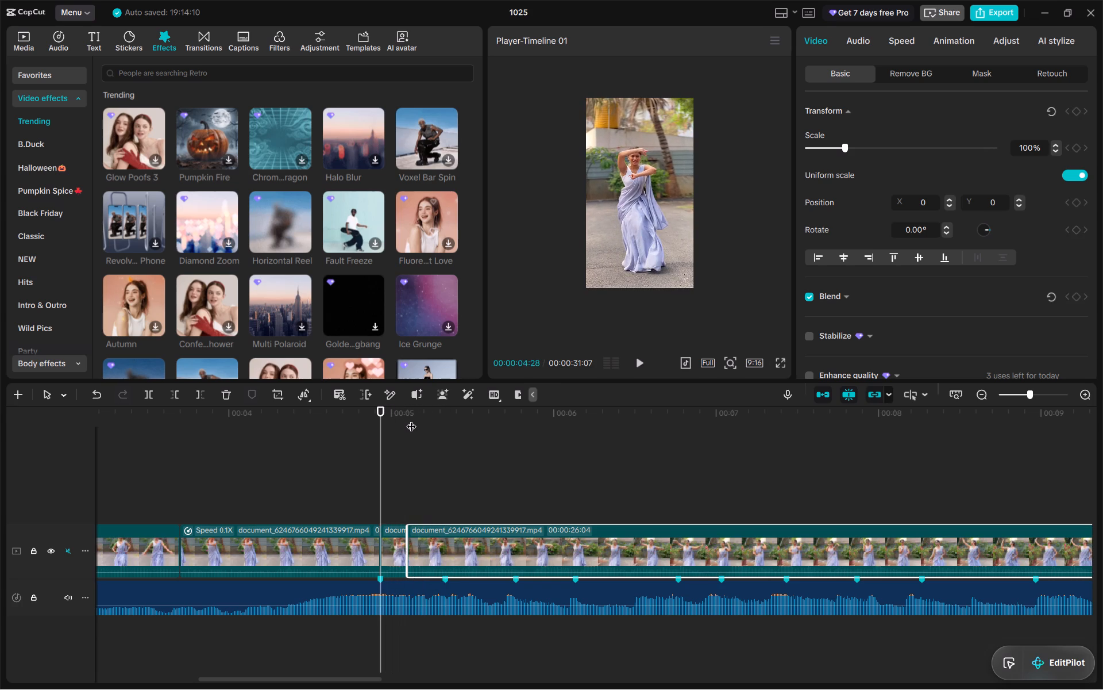
Switch to Chrome, rewatch the tutorial's clip-splitting section back to about 3:01, and pause it.
{"action": "left_click", "coordinate": [791, 680]}
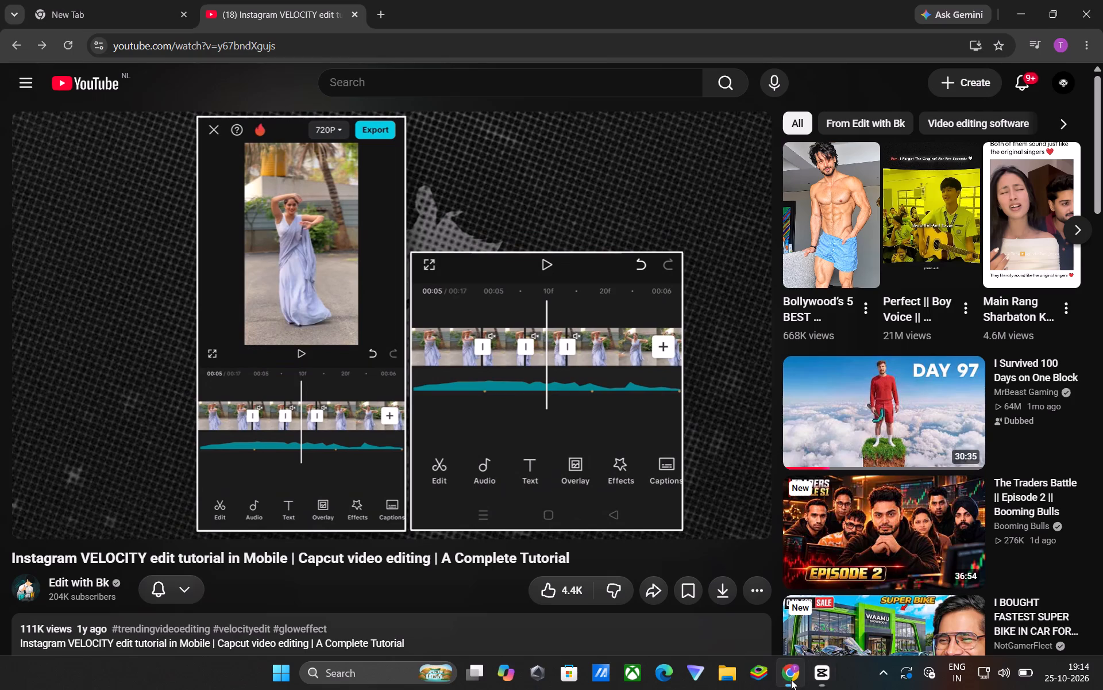
{"action": "left_click", "coordinate": [407, 316]}
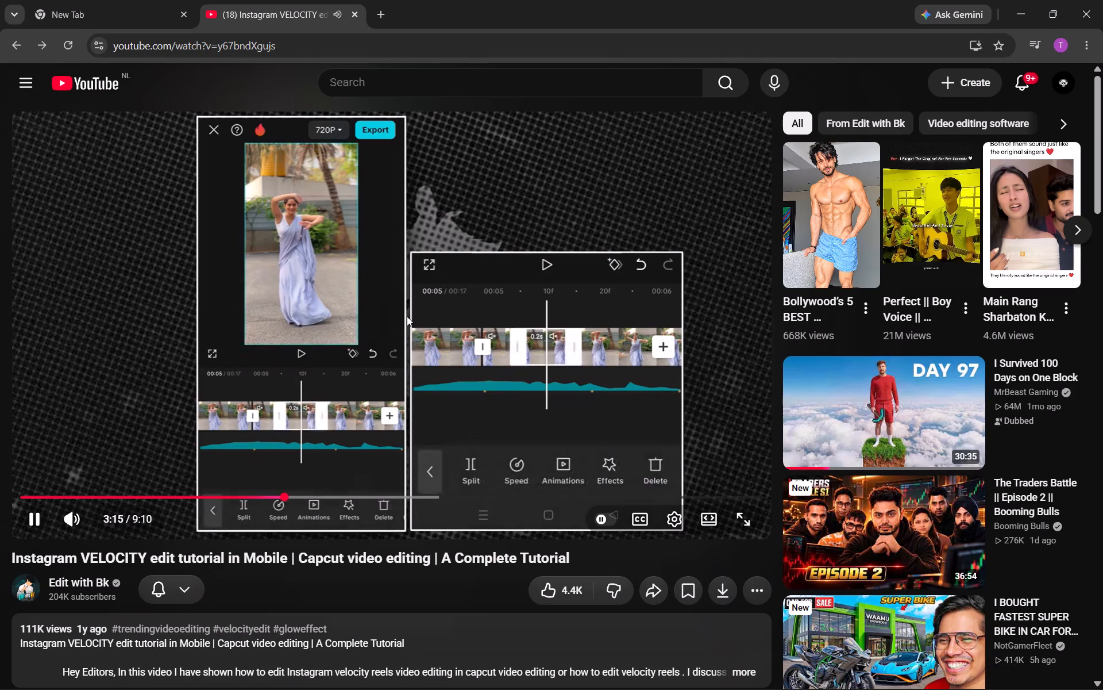
{"action": "key", "text": "Left"}
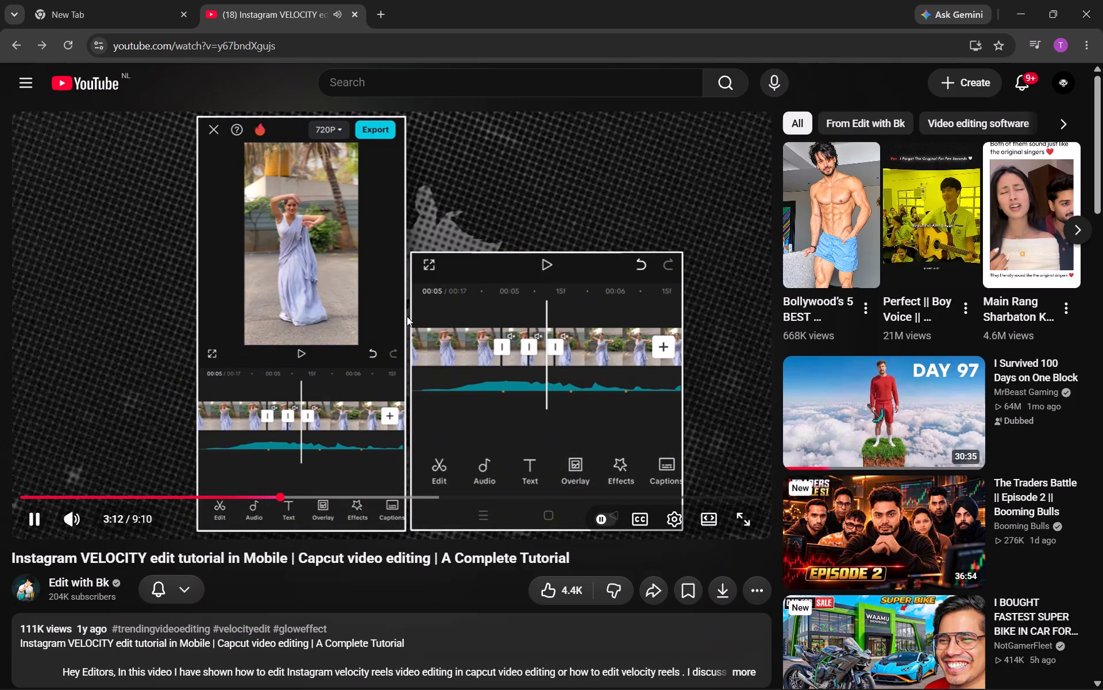
{"action": "key", "text": "Left"}
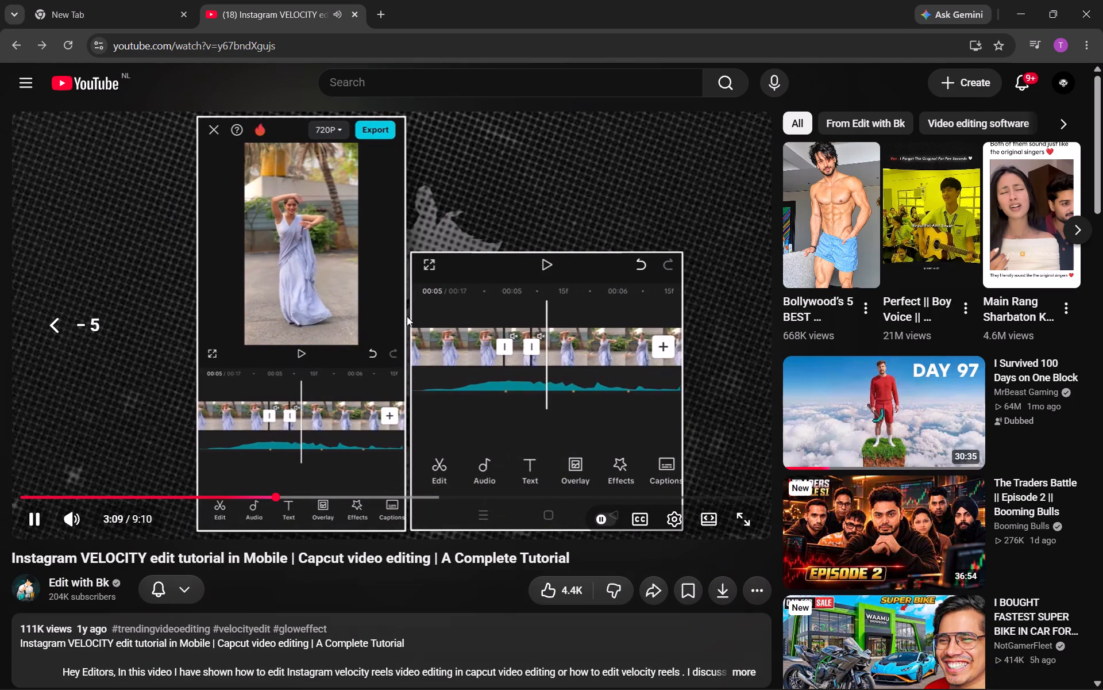
{"action": "key", "text": "Left"}
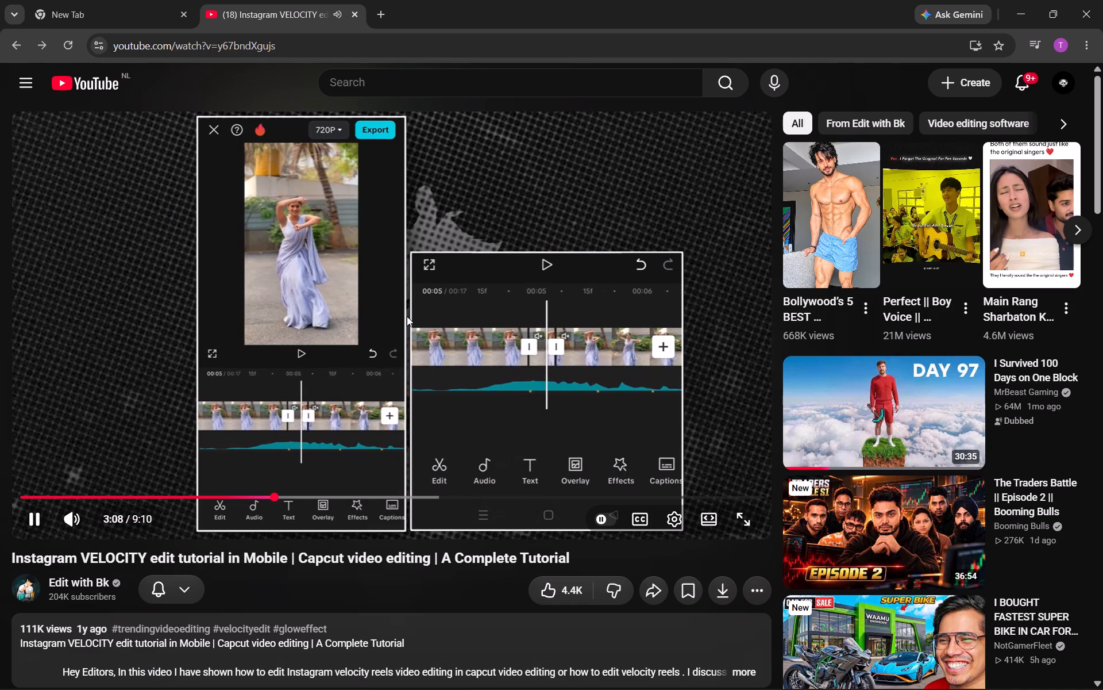
{"action": "key", "text": "Left"}
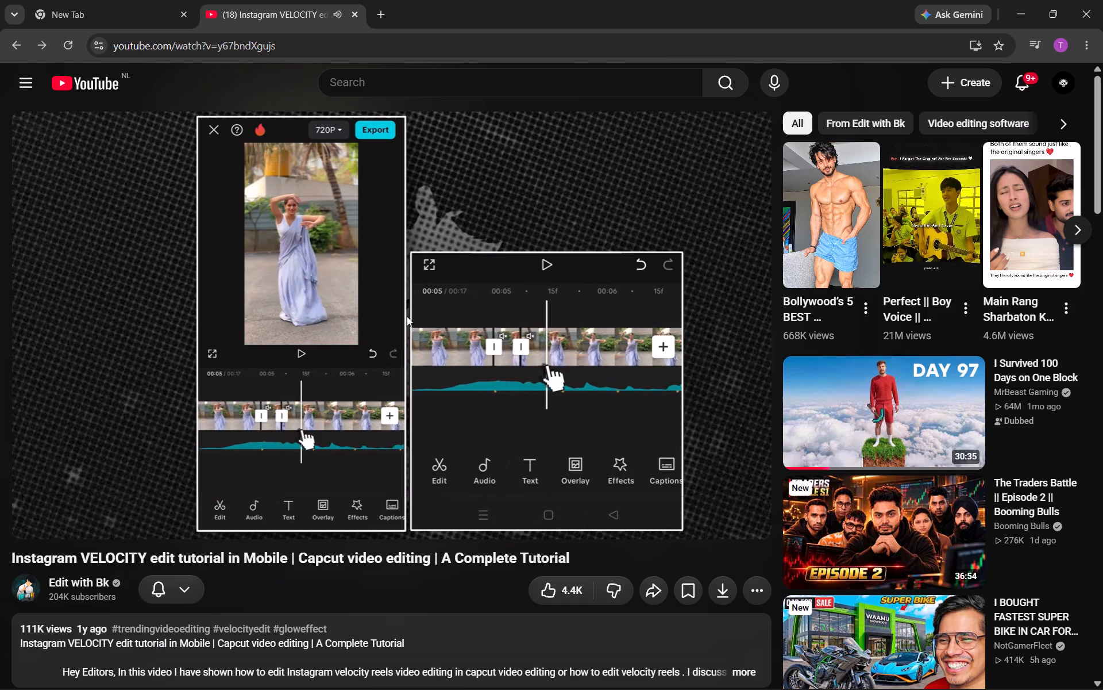
{"action": "key", "text": "Left"}
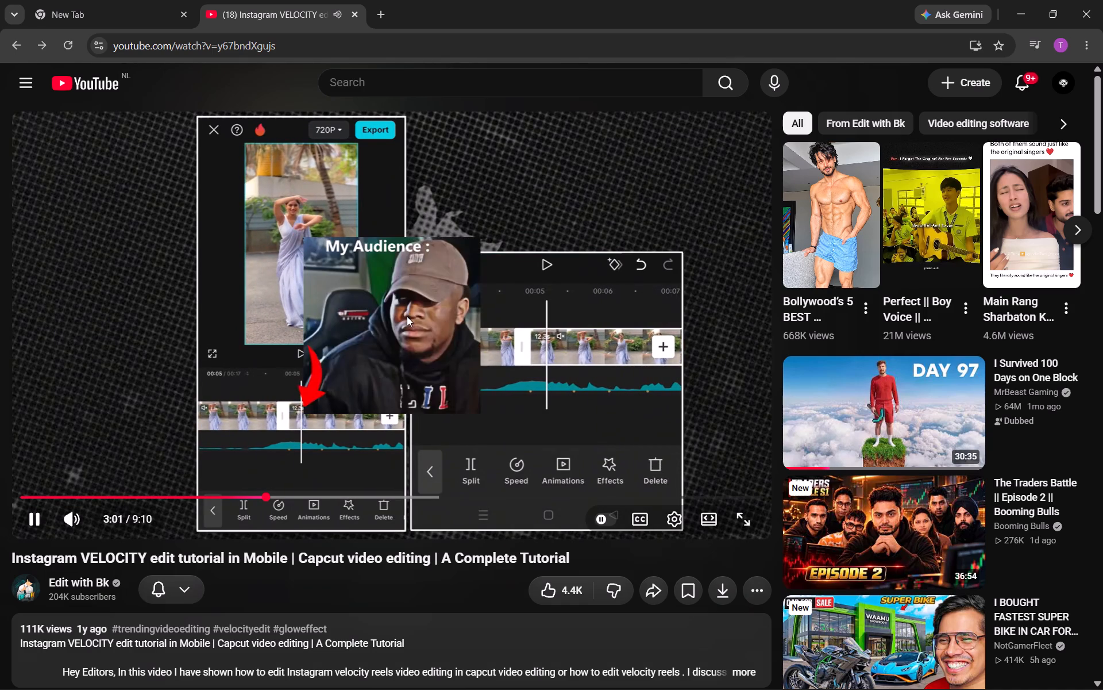
{"action": "left_click", "coordinate": [441, 302]}
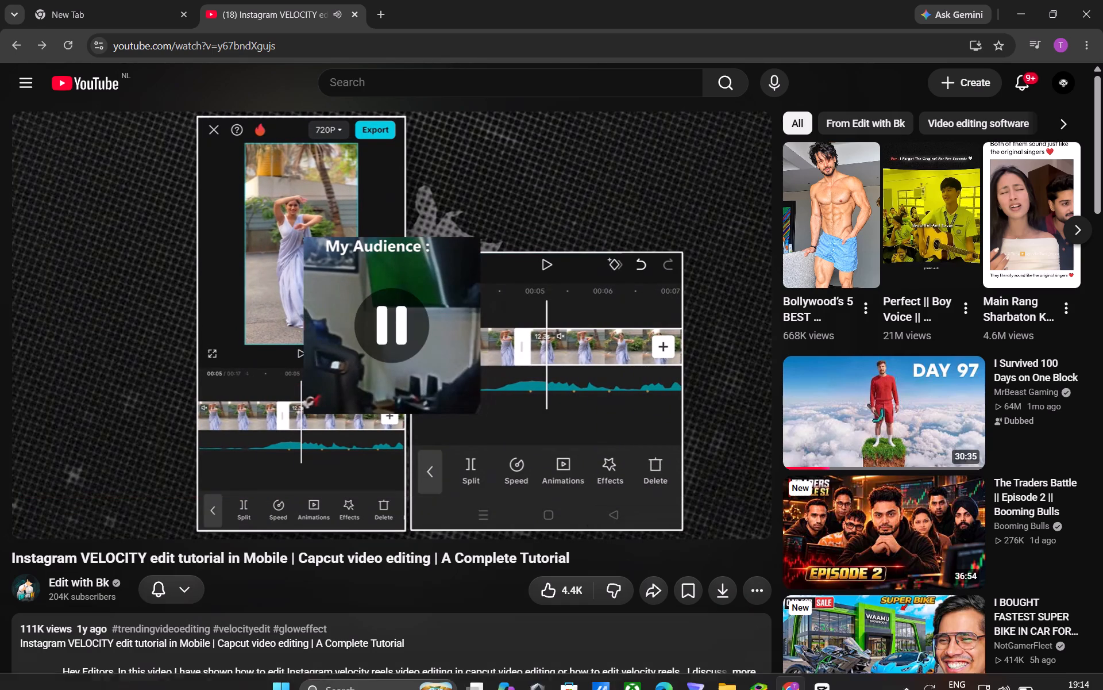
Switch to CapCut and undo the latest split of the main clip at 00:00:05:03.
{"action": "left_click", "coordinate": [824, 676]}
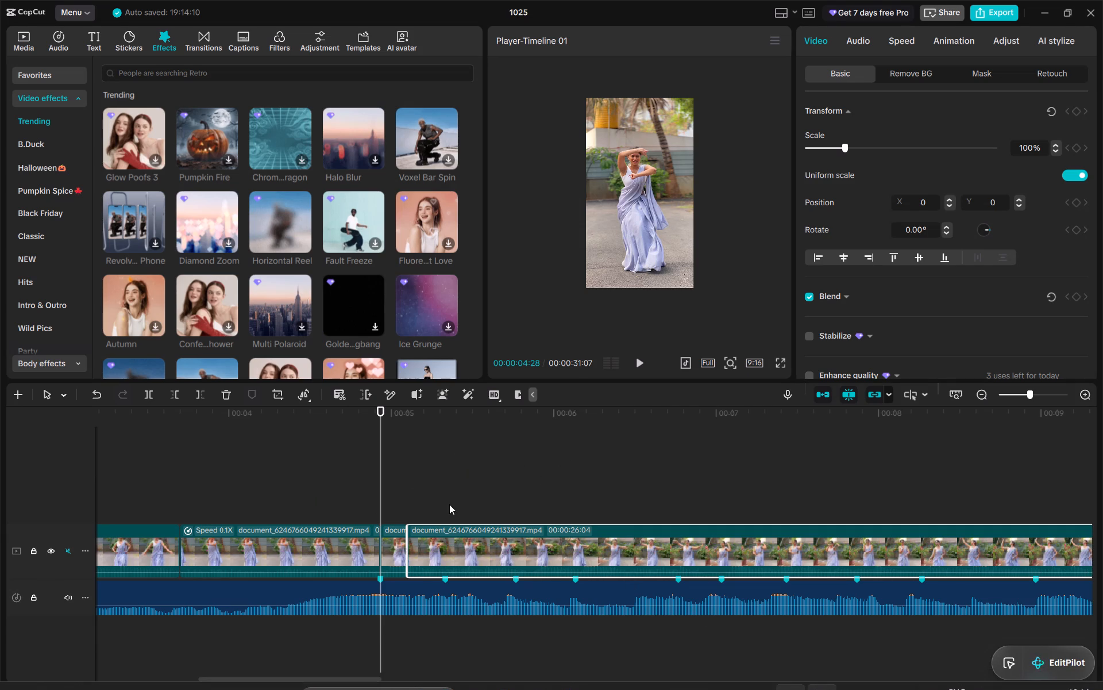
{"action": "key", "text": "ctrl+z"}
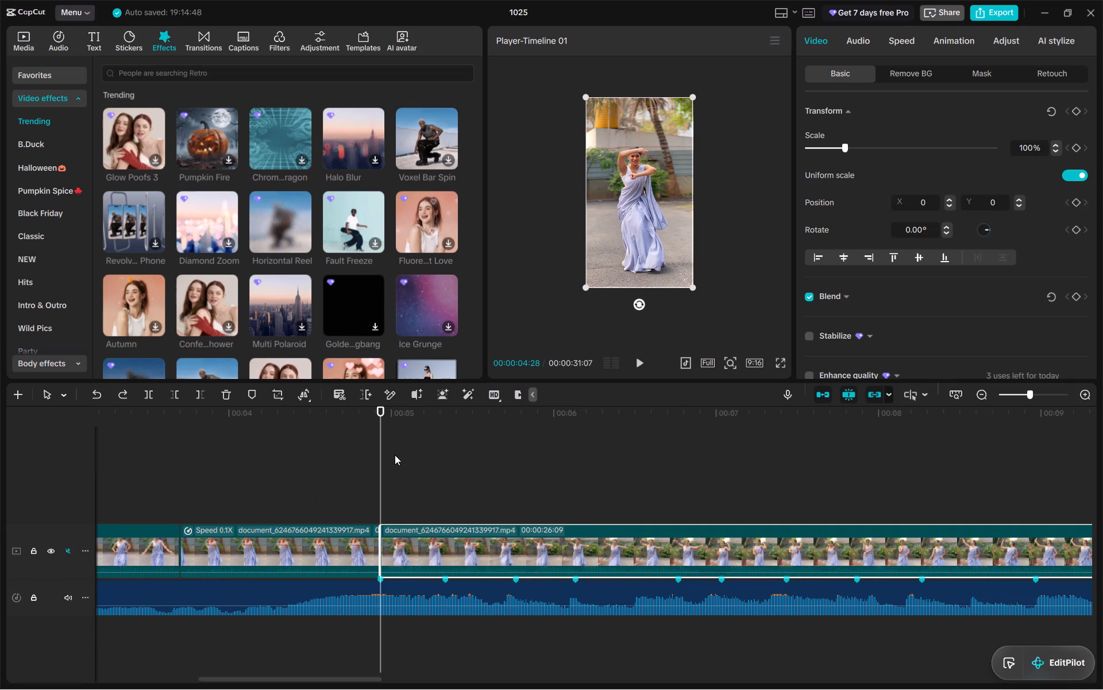
Advance frame by frame from the first beat marker and split the clip at 00:00:05:03 and 00:00:05:08.
{"action": "key", "text": "Right"}
{"action": "key", "text": "Right"}
{"action": "key", "text": "Right"}
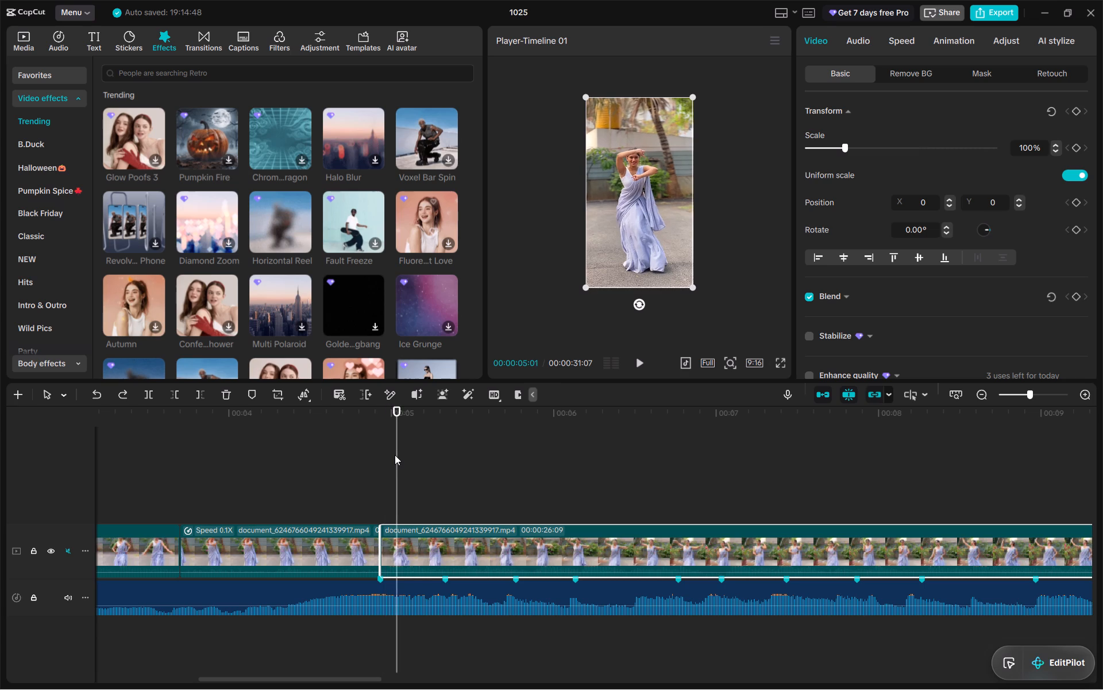
{"action": "key", "text": "Right"}
{"action": "key", "text": "Right"}
{"action": "key", "text": "Right"}
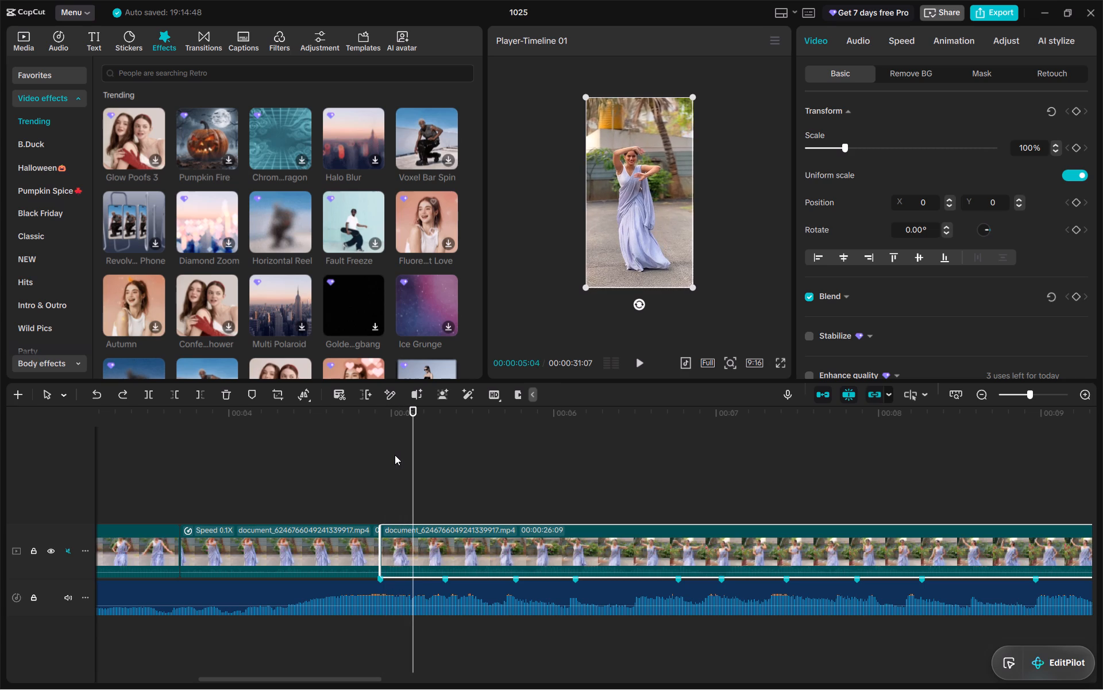
Move the playhead to 00:00:05:03 and split the main clip there.
{"action": "key", "text": "Left"}
{"action": "key", "text": "Left"}
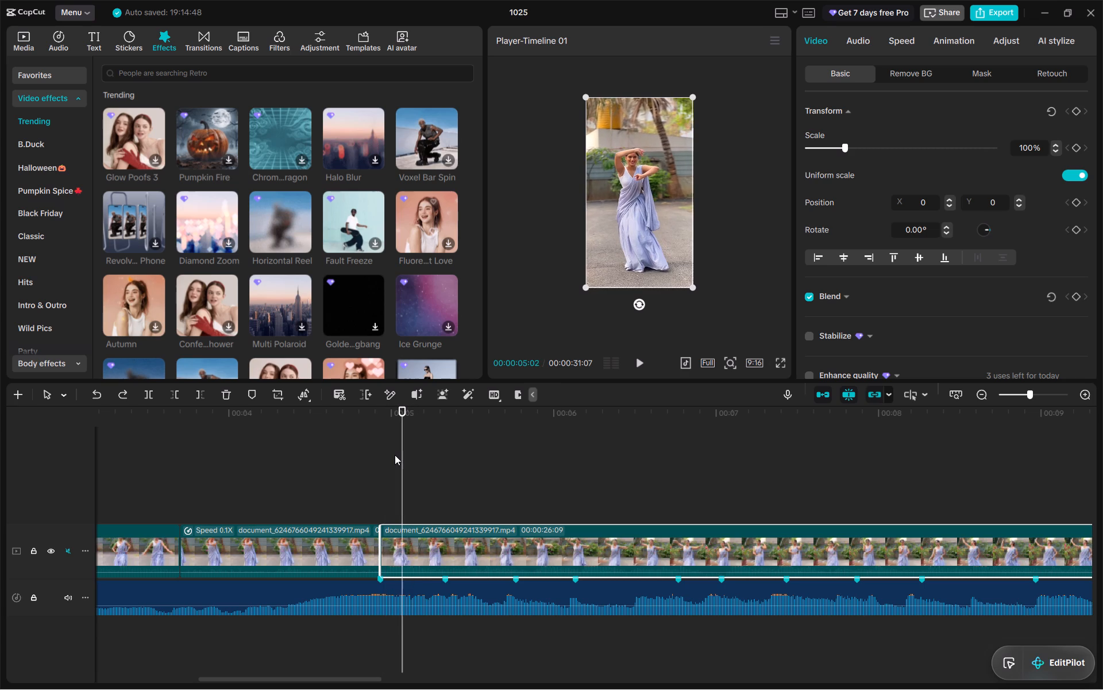
{"action": "key", "text": "Right"}
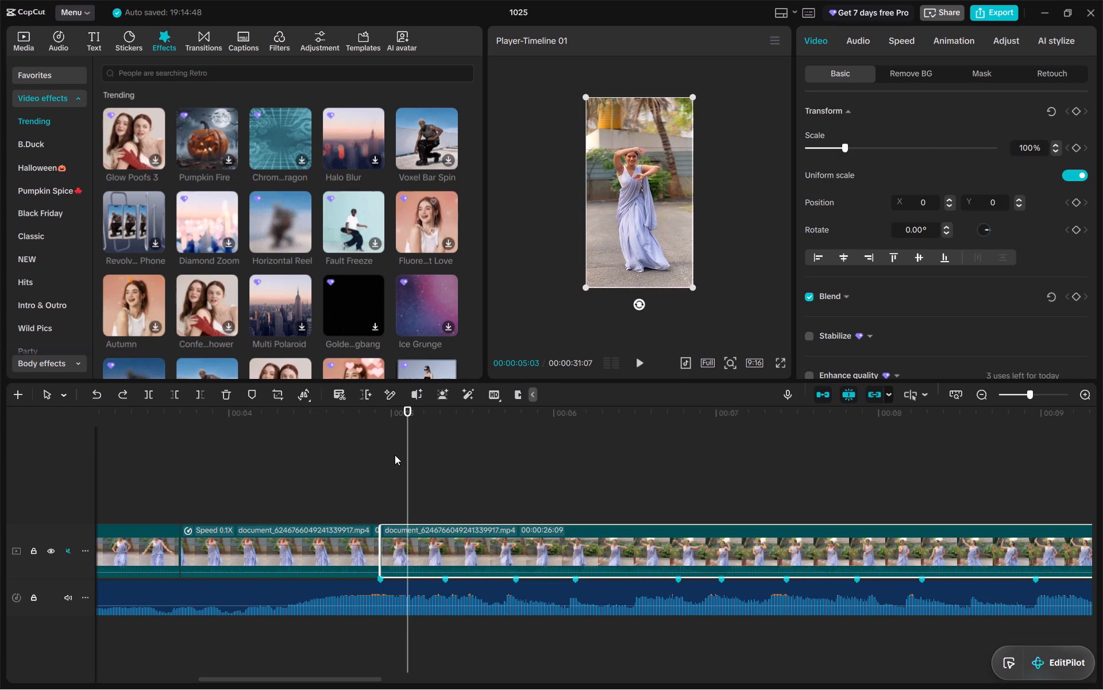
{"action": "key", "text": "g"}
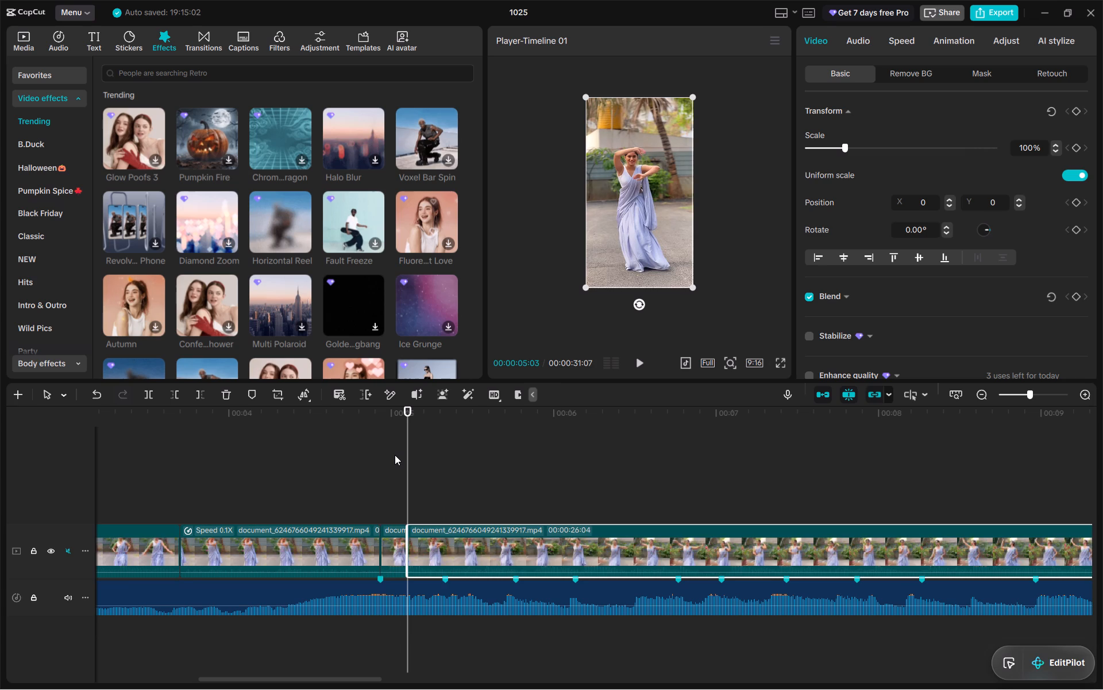
Move the playhead frame by frame past the new cut to 00:00:05:08, just before the second beat marker.
{"action": "key", "text": "Right"}
{"action": "key", "text": "Right"}
{"action": "key", "text": "Right"}
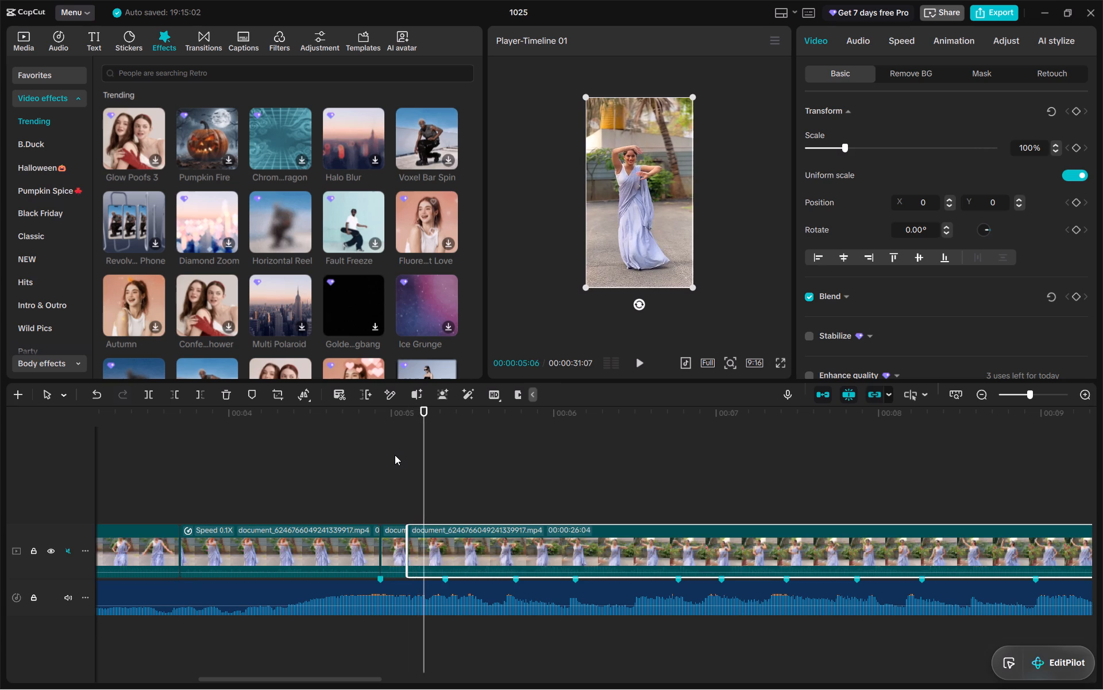
{"action": "key", "text": "Right"}
{"action": "key", "text": "Right"}
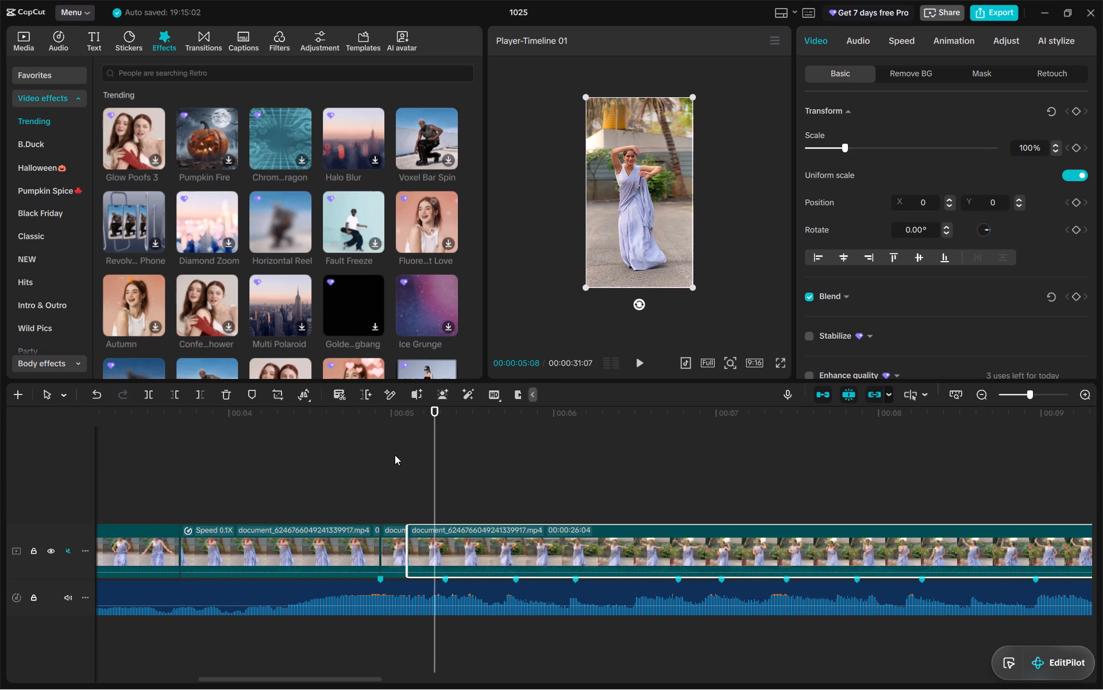
{"action": "key", "text": "Left"}
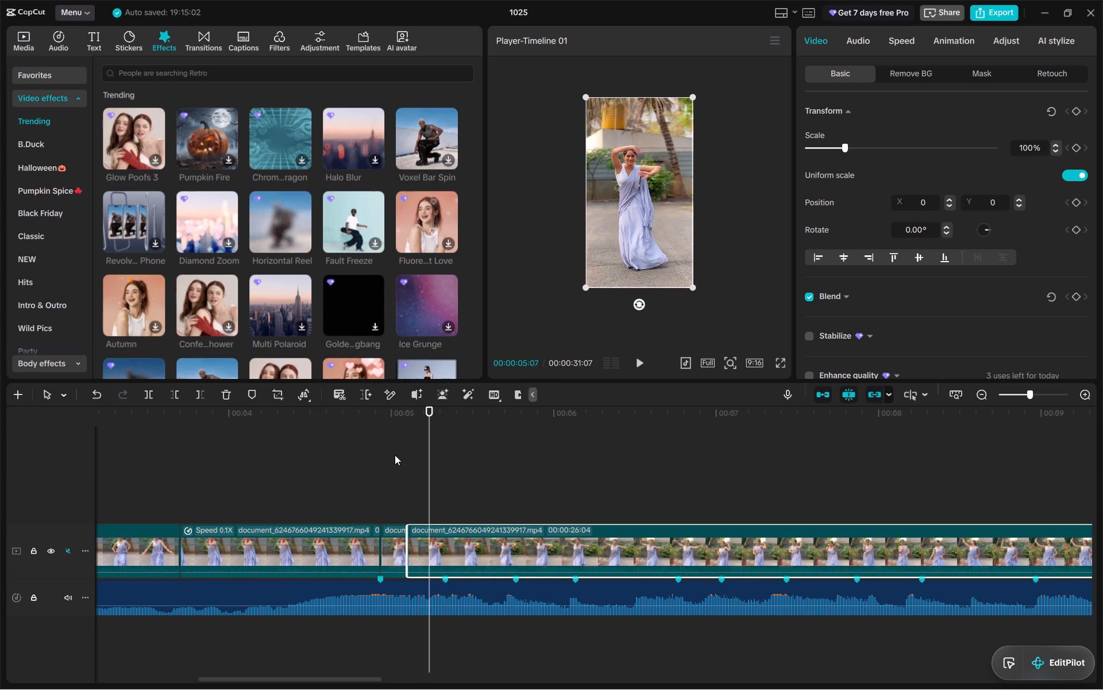
{"action": "left_click", "coordinate": [395, 455]}
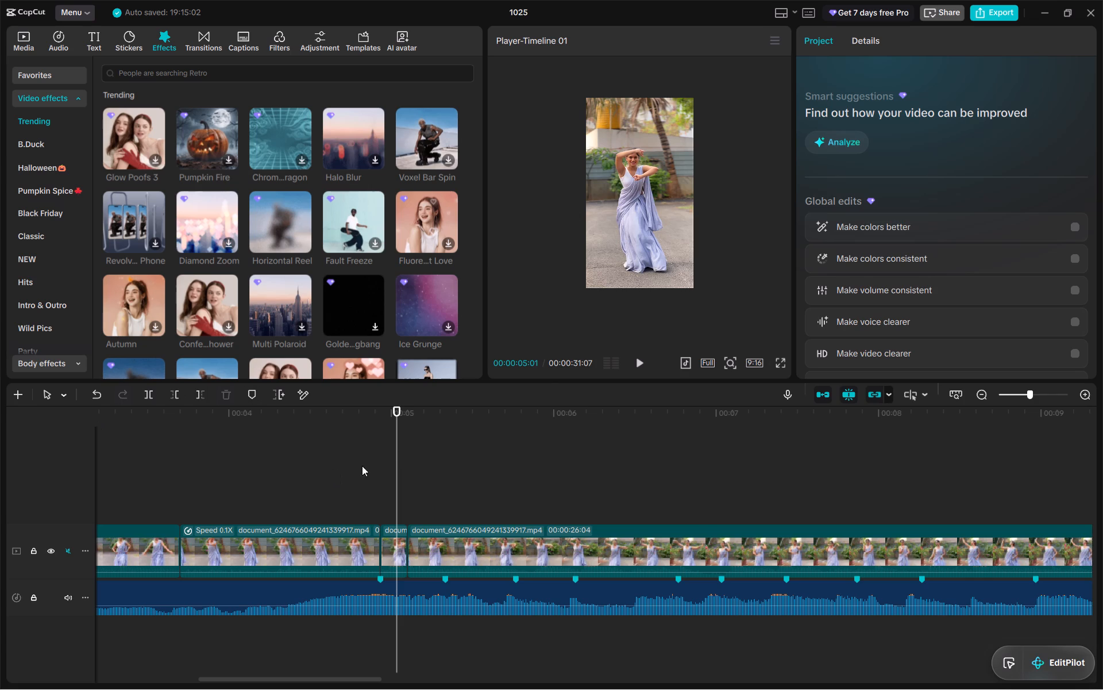
{"action": "left_click_drag", "start_coordinate": [400, 450], "coordinate": [430, 455]}
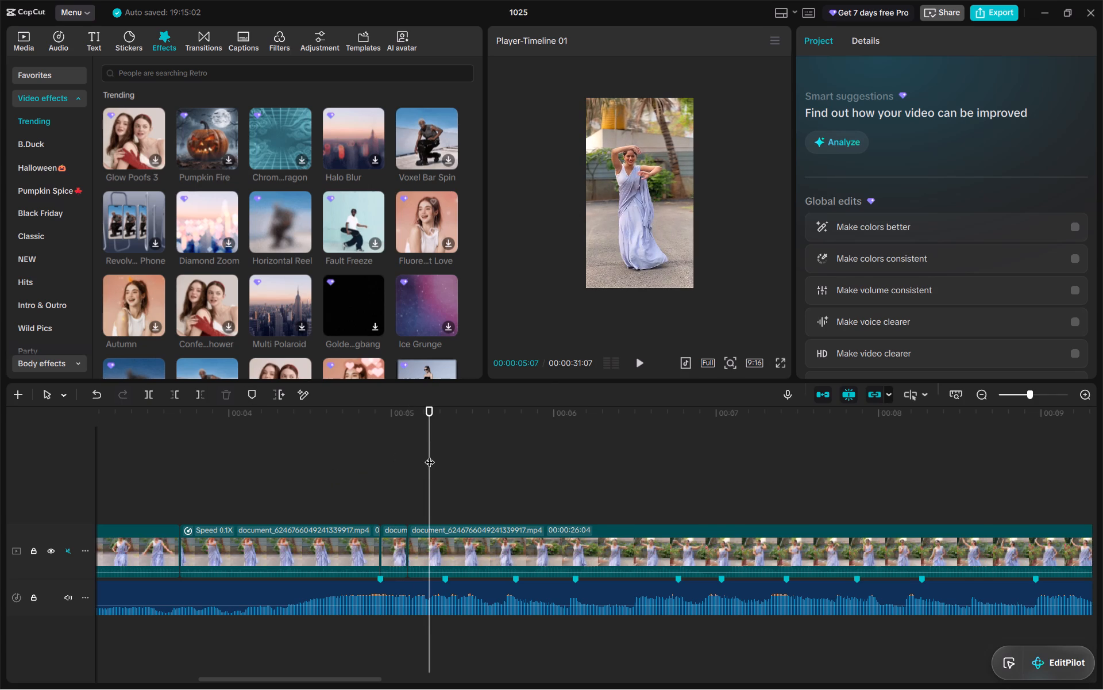
{"action": "key", "text": "Left"}
{"action": "key", "text": "Right"}
{"action": "key", "text": "Right"}
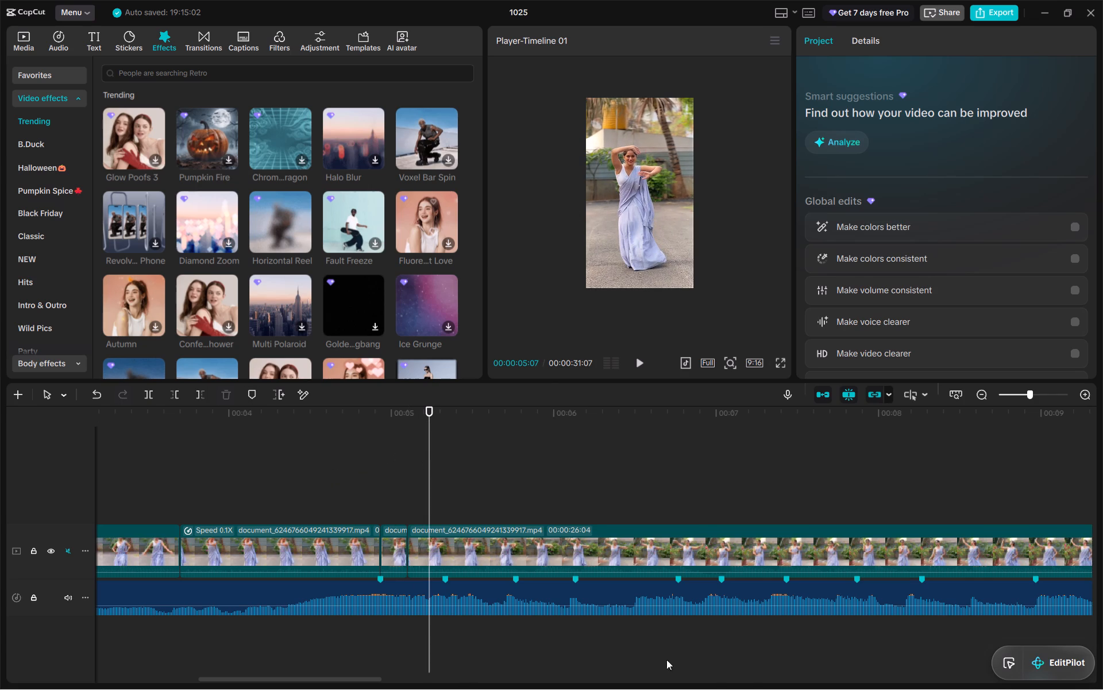
Switch to Chrome, play the tutorial's next clip-splitting section, and pause it.
{"action": "left_click", "coordinate": [805, 663]}
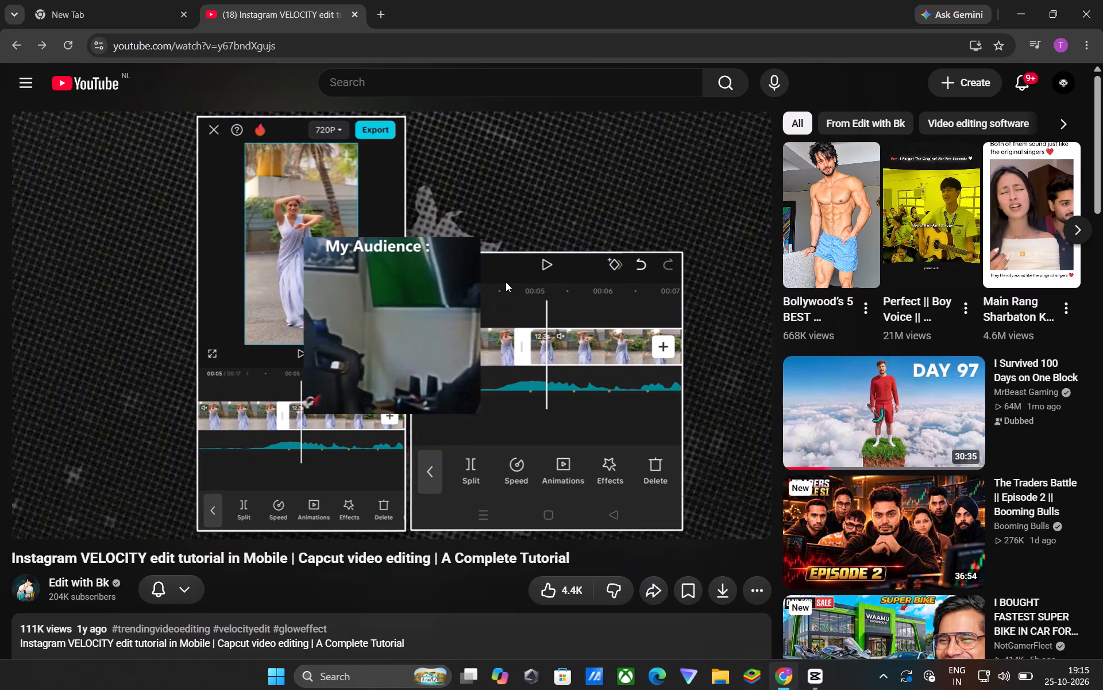
{"action": "left_click", "coordinate": [499, 279]}
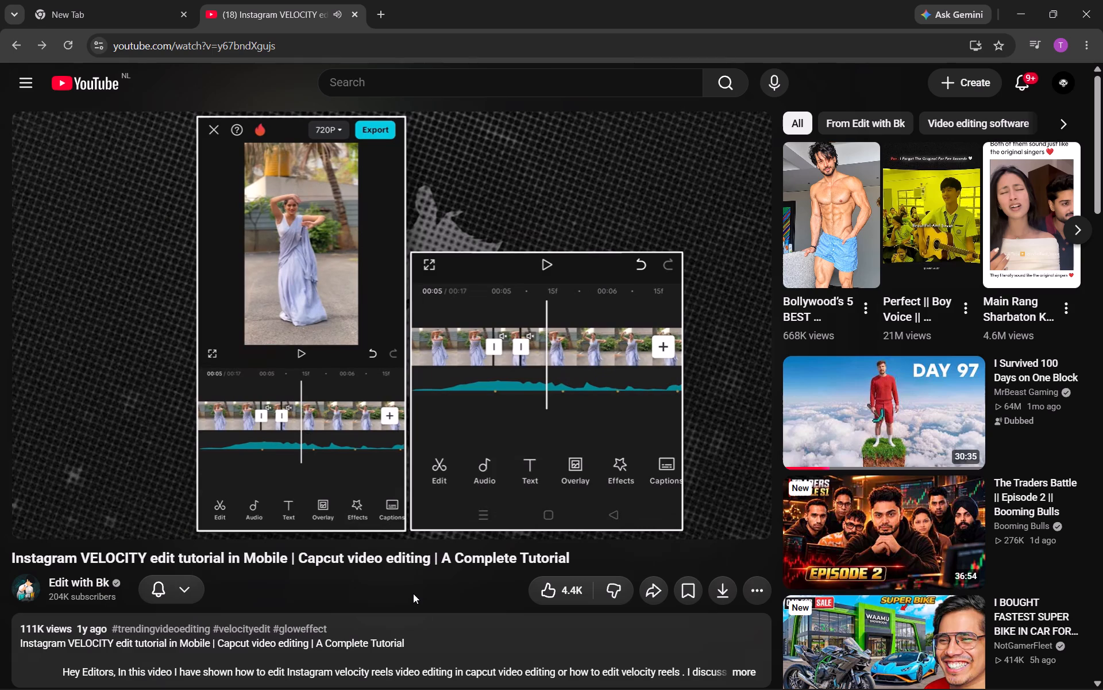
{"action": "left_click", "coordinate": [472, 426]}
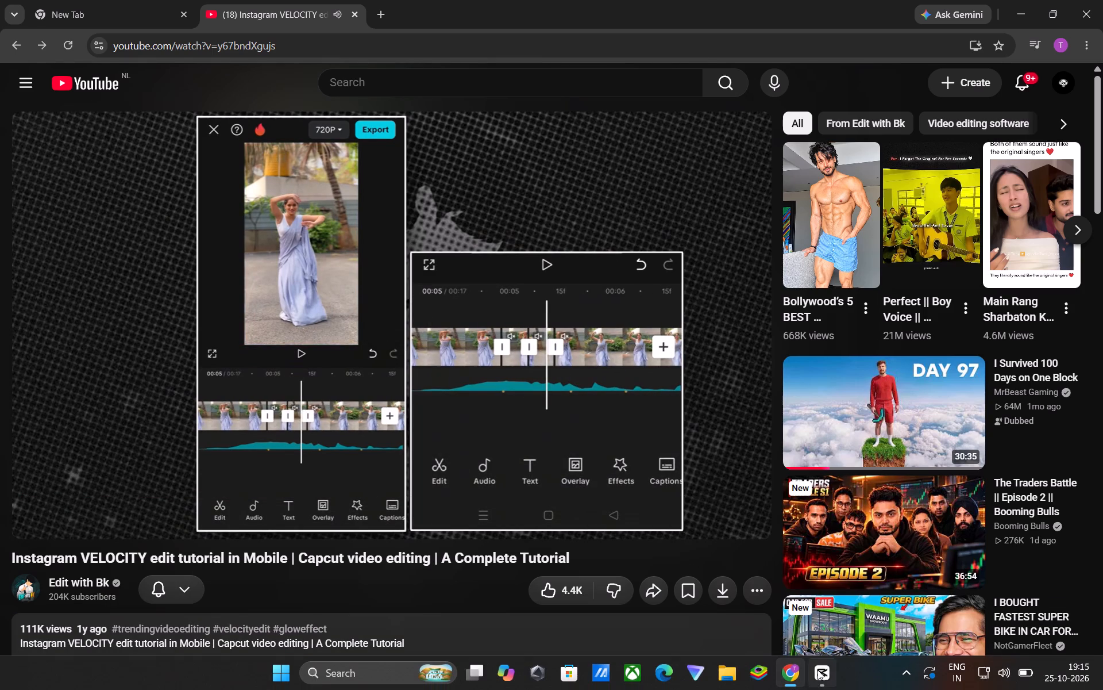
Switch to CapCut and split the last segment of the main clip at 00:00:05:08.
{"action": "left_click", "coordinate": [817, 674]}
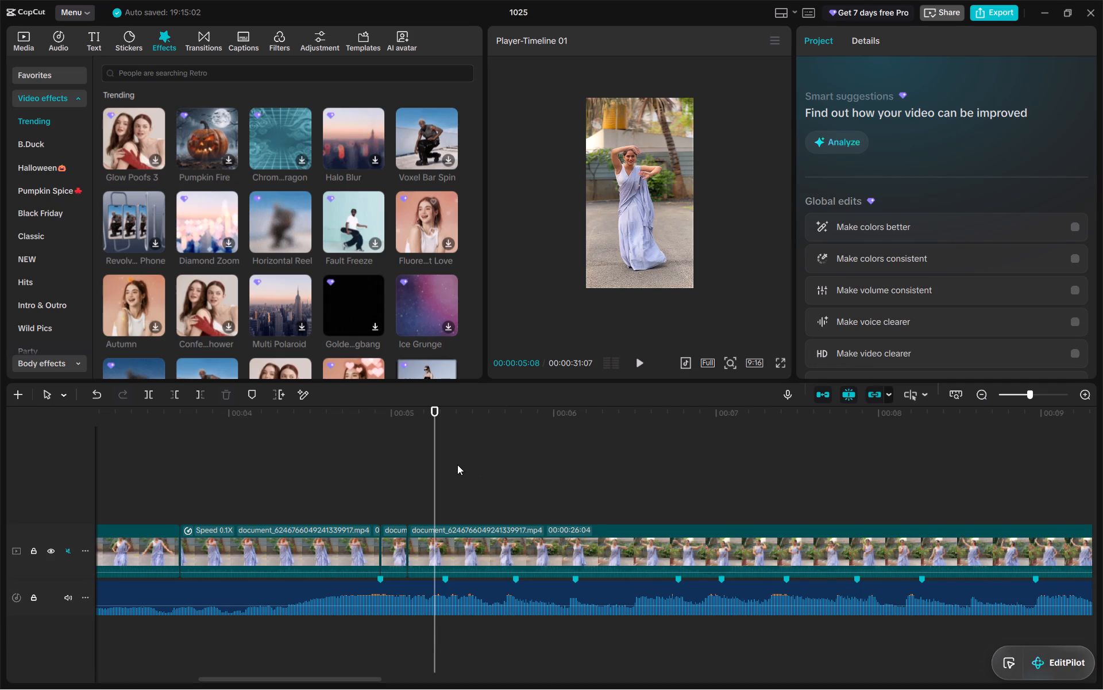
{"action": "key", "text": "Right"}
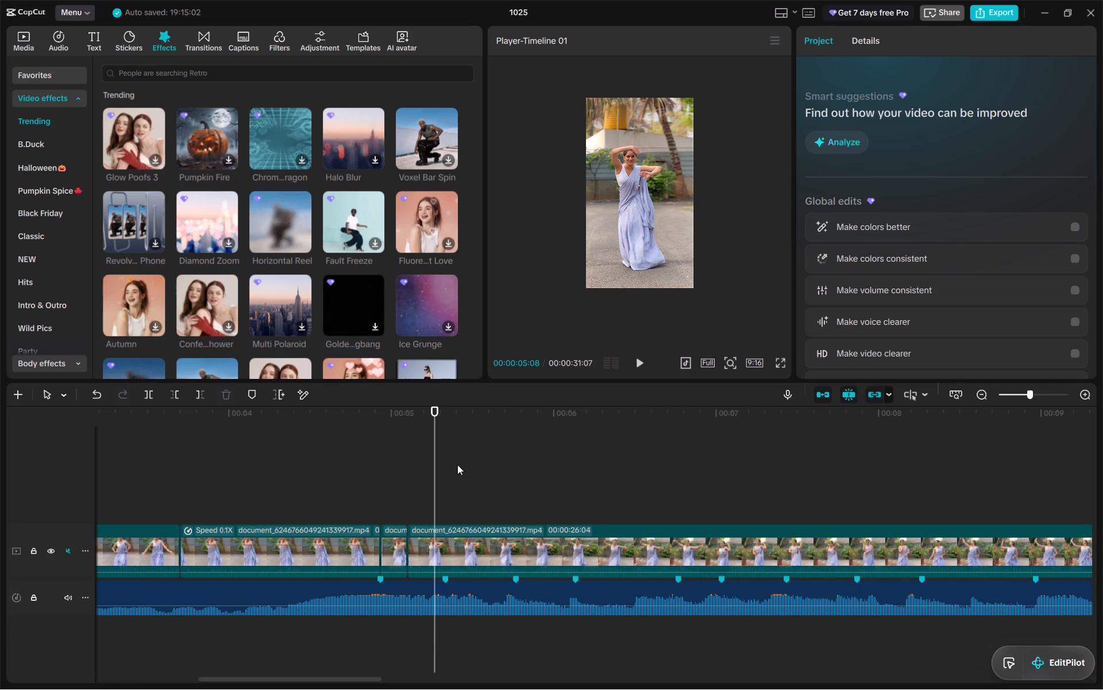
{"action": "key", "text": "Left"}
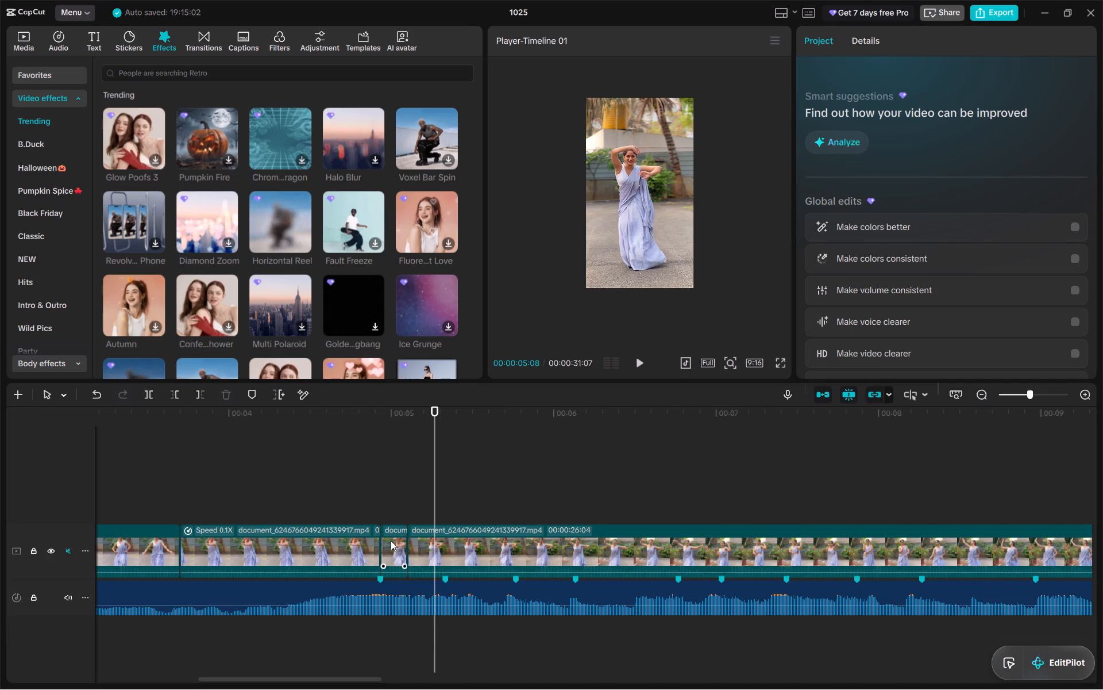
{"action": "left_click", "coordinate": [415, 539]}
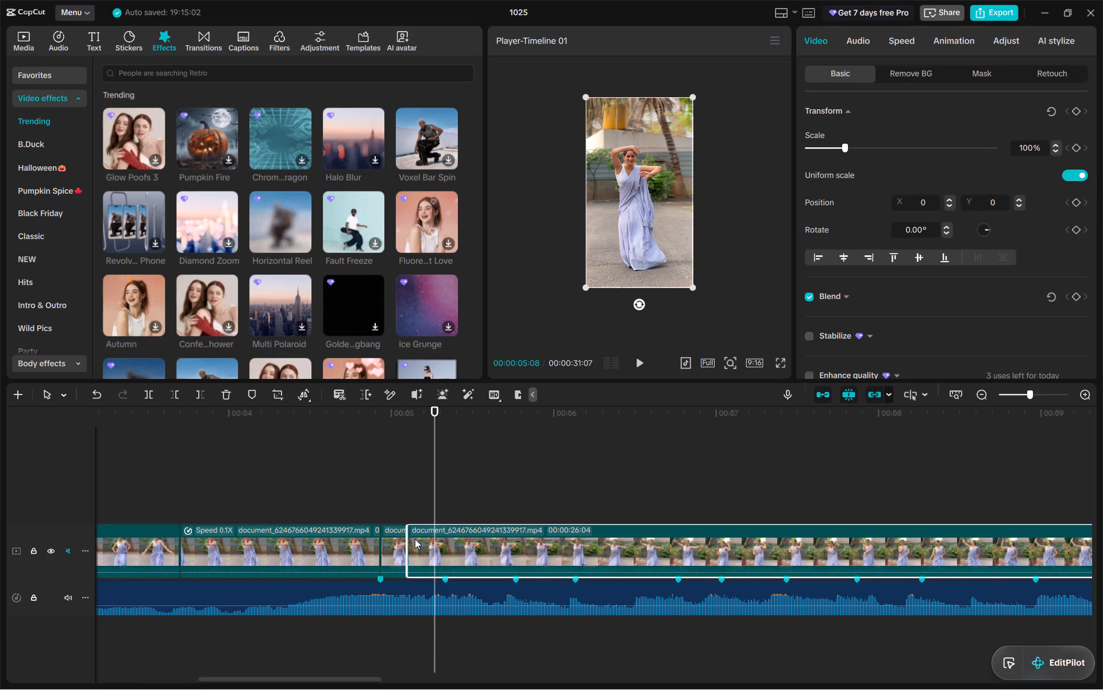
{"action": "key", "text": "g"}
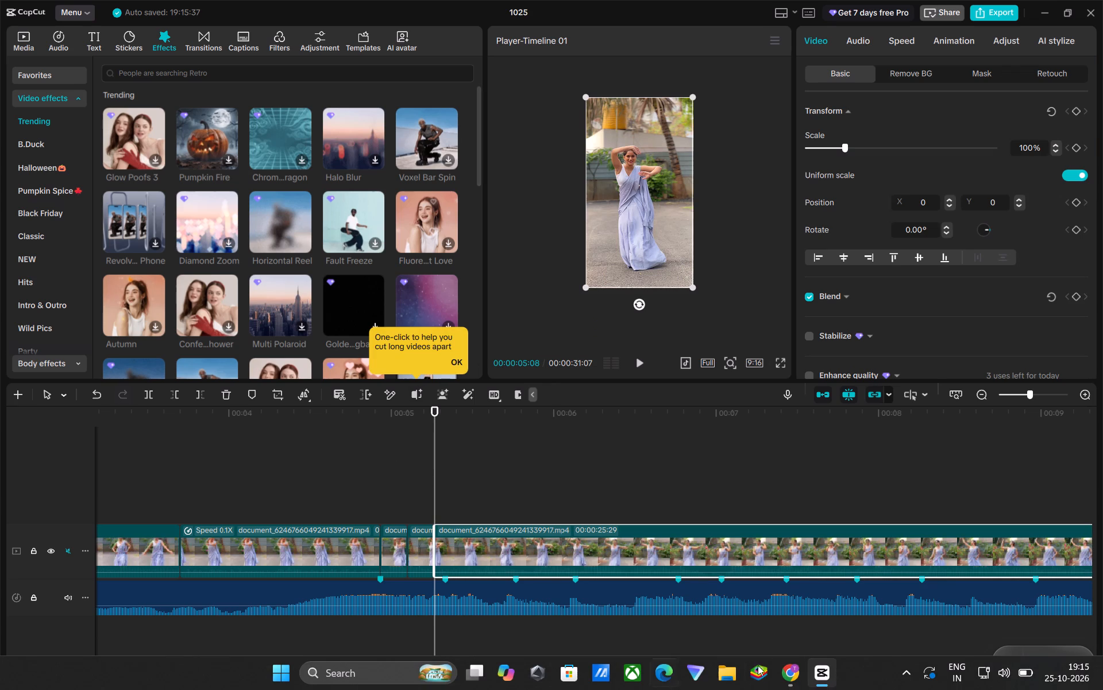
Switch to Chrome and resume the tutorial to watch the following clip-splitting steps.
{"action": "left_click", "coordinate": [780, 673]}
{"action": "left_click", "coordinate": [535, 441]}
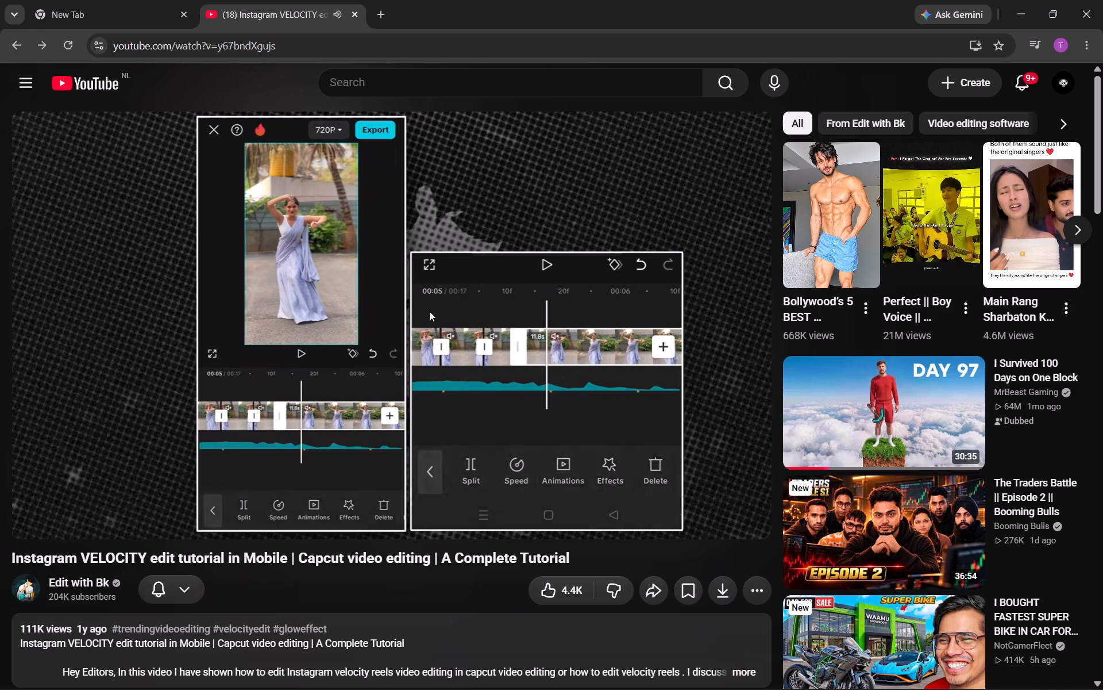
In Chrome, watch the tutorial's custom speed curve section from about 3:21, pausing on details, and stop it at 3:33.
{"action": "left_click", "coordinate": [482, 312]}
{"action": "left_click", "coordinate": [482, 312]}
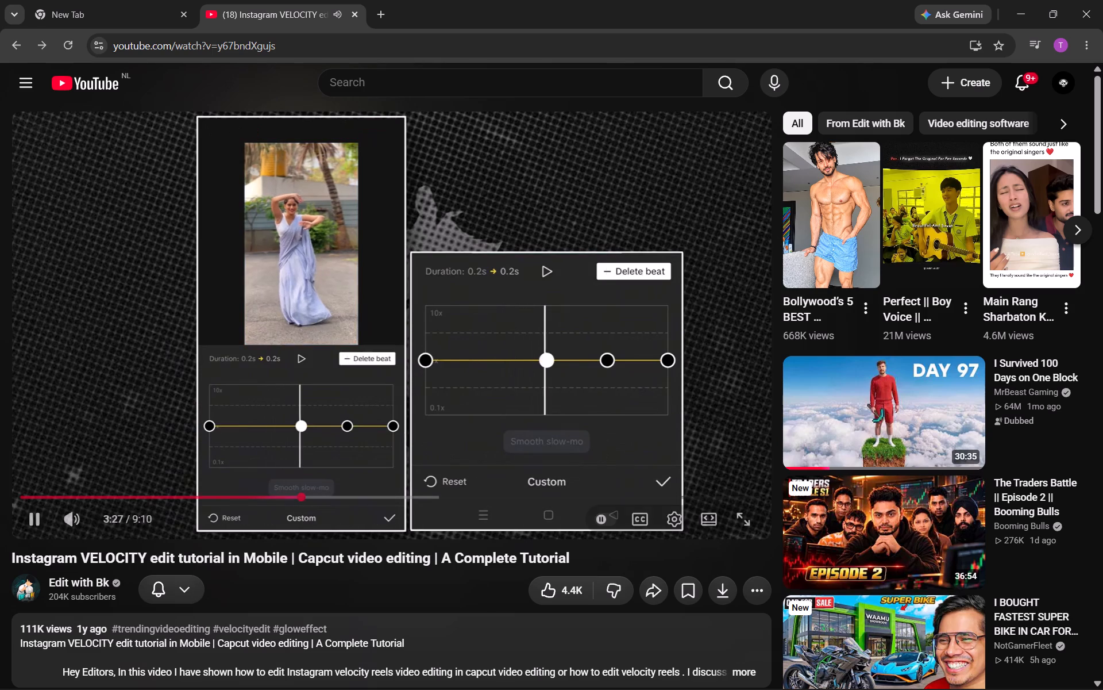
{"action": "left_click", "coordinate": [467, 363]}
{"action": "left_click", "coordinate": [467, 363]}
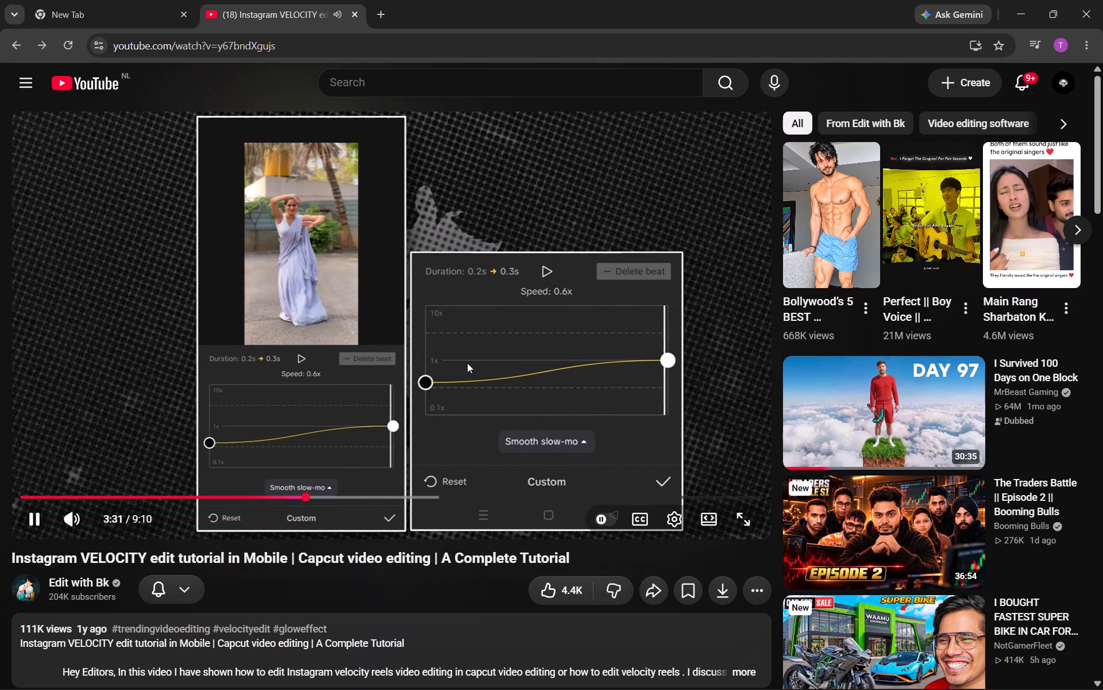
{"action": "left_click", "coordinate": [467, 363]}
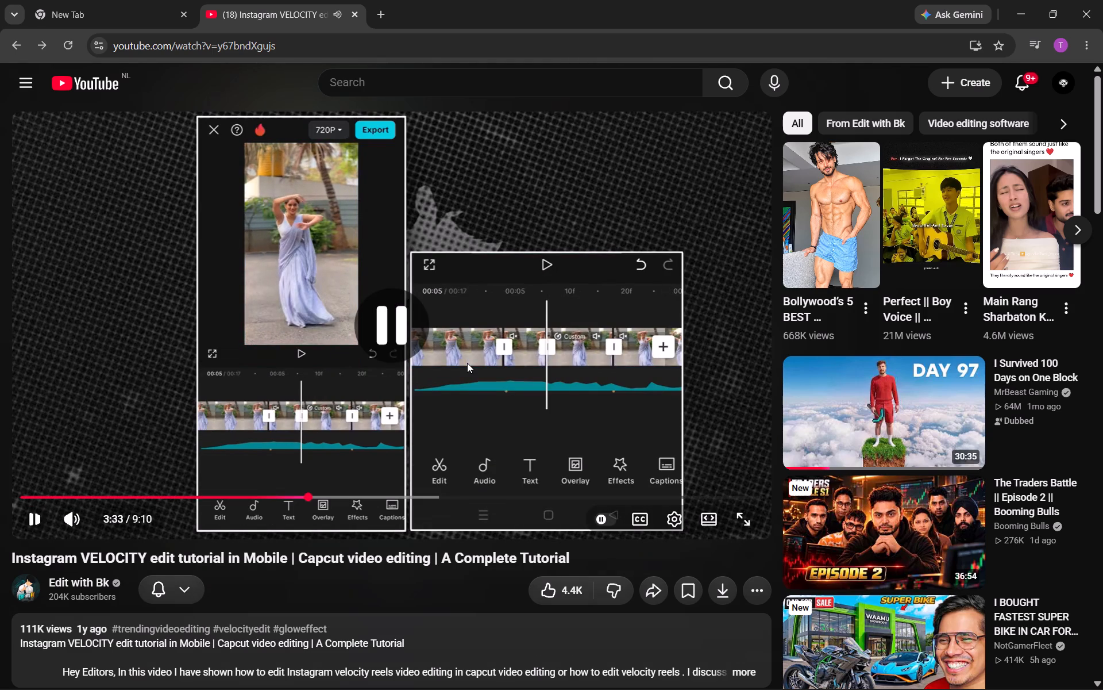
Switch to CapCut and apply the Custom speed curve to the short clip between 00:00:05:03 and 00:00:05:08.
{"action": "left_click", "coordinate": [819, 685]}
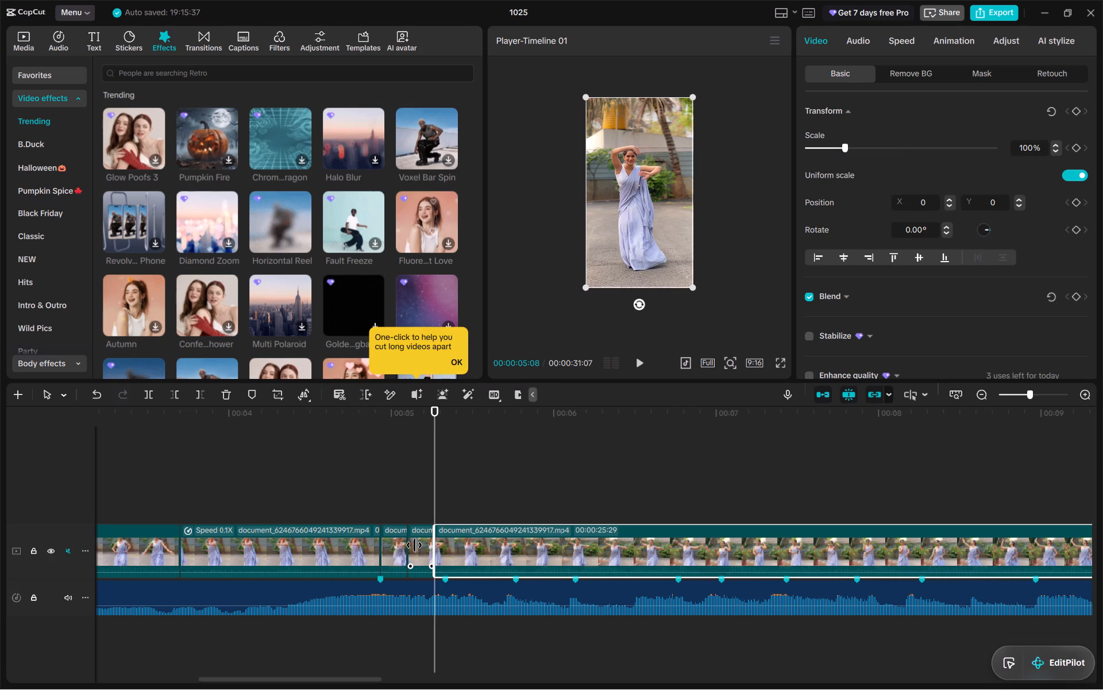
{"action": "left_click", "coordinate": [414, 545]}
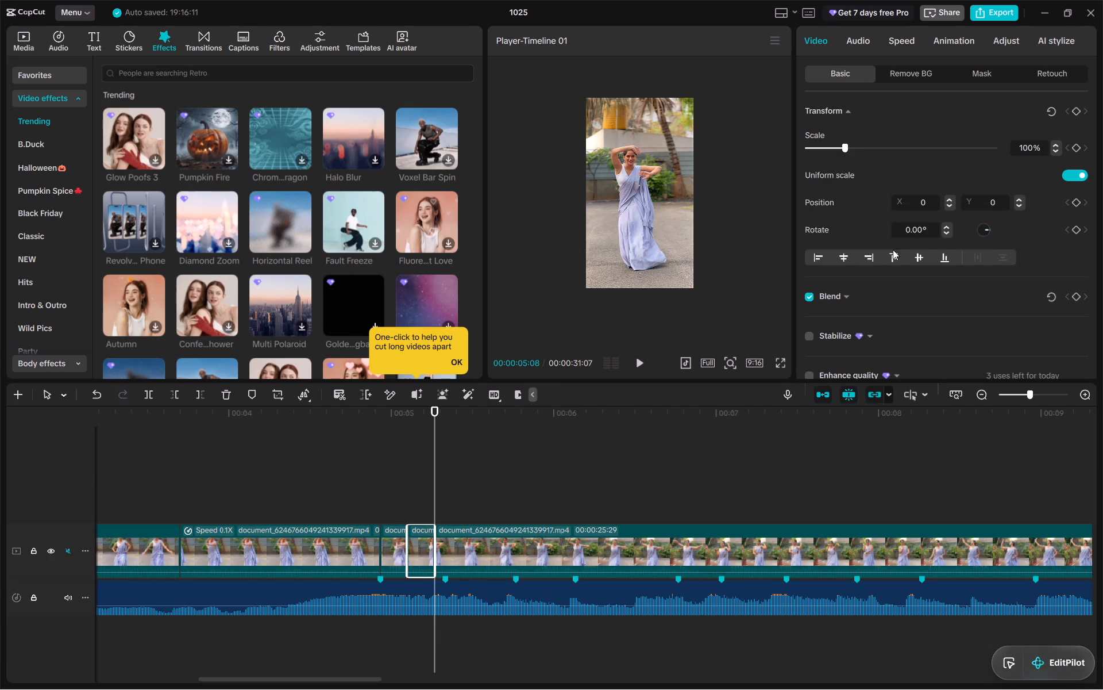
{"action": "left_click", "coordinate": [1081, 392]}
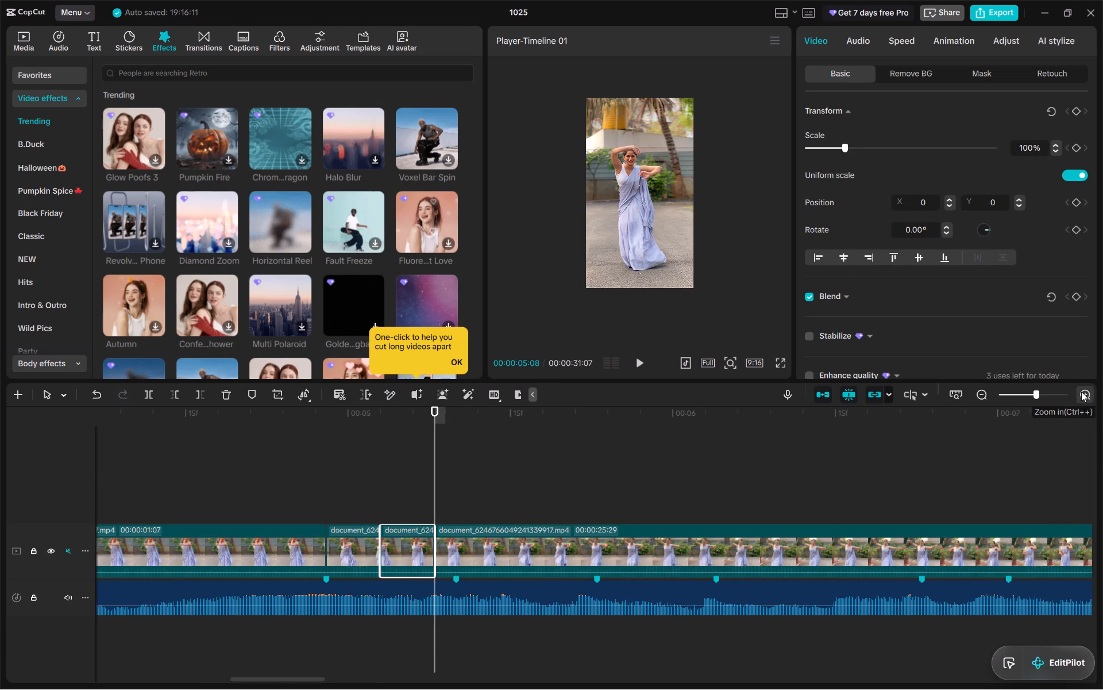
{"action": "left_click", "coordinate": [1081, 392]}
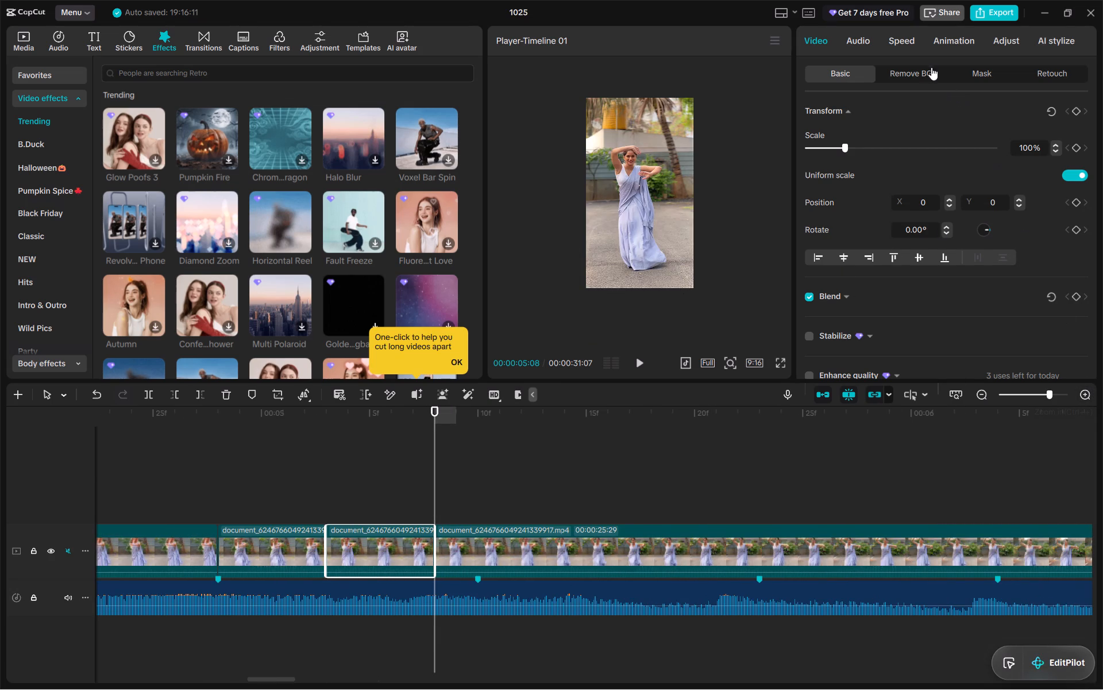
{"action": "left_click", "coordinate": [902, 41]}
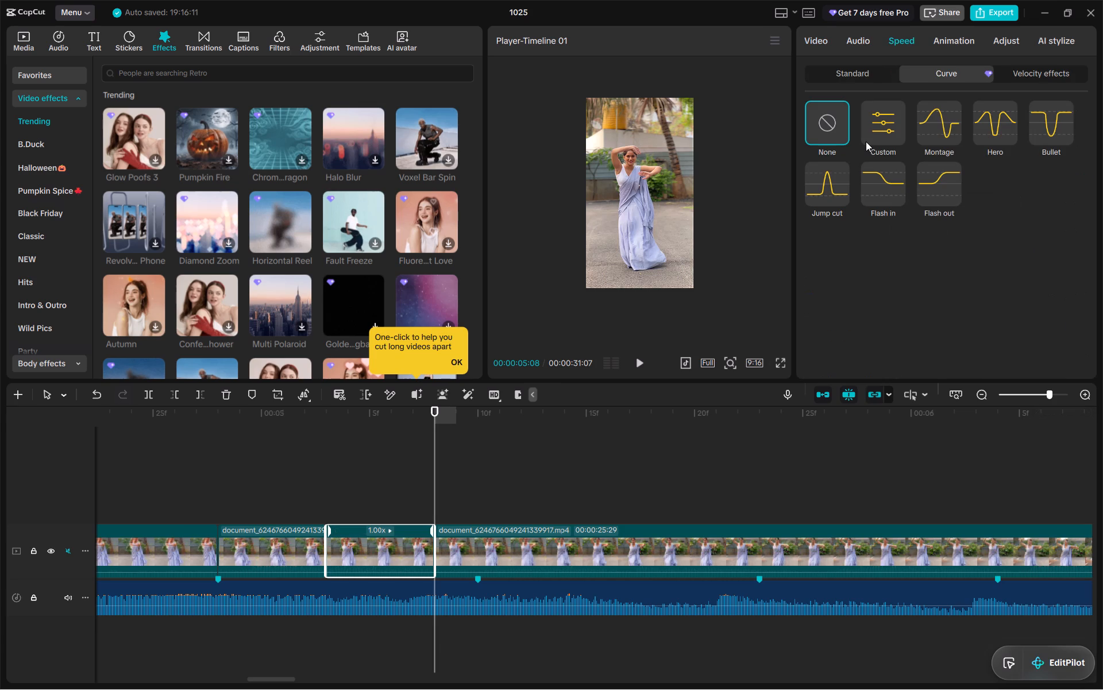
{"action": "left_click", "coordinate": [866, 141]}
{"action": "scroll", "coordinate": [858, 294], "scroll_direction": "down", "scroll_amount": 2}
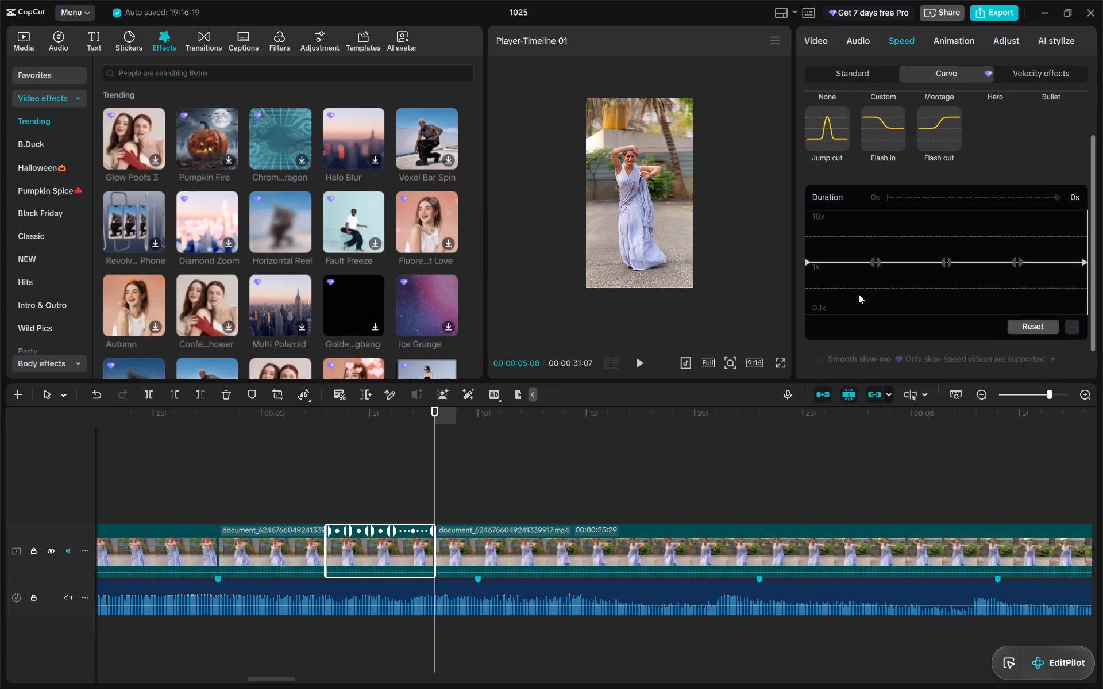
Delete the three middle points from the short clip's speed curve, leaving only the start and end points.
{"action": "left_click", "coordinate": [878, 263]}
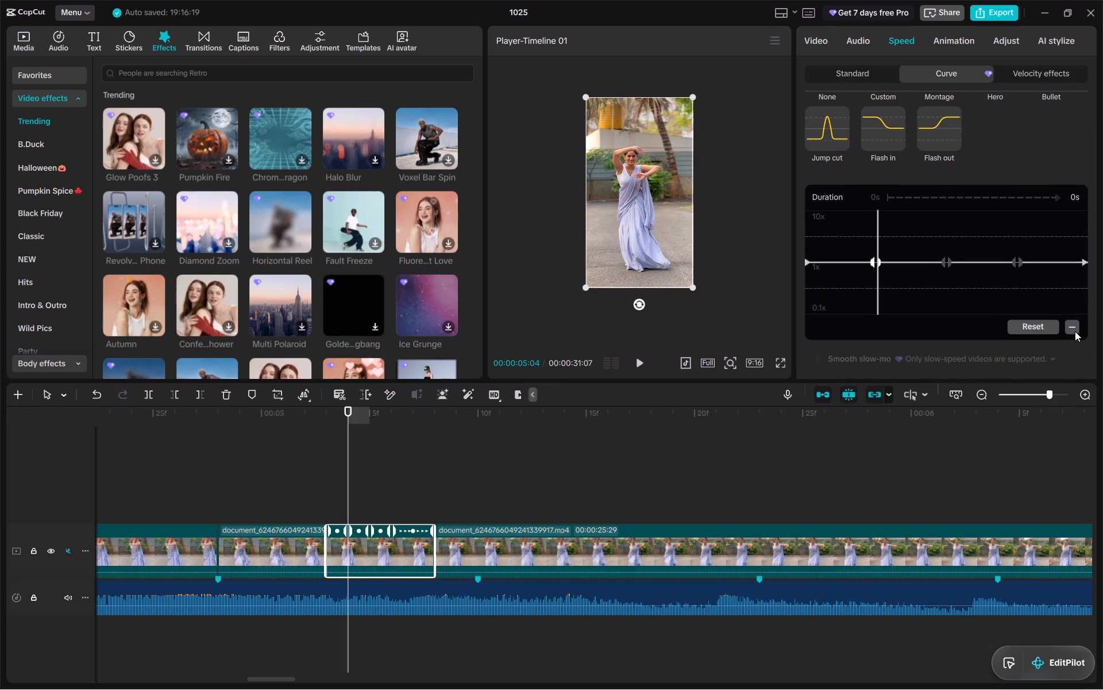
{"action": "left_click", "coordinate": [1075, 331]}
{"action": "left_click", "coordinate": [944, 260]}
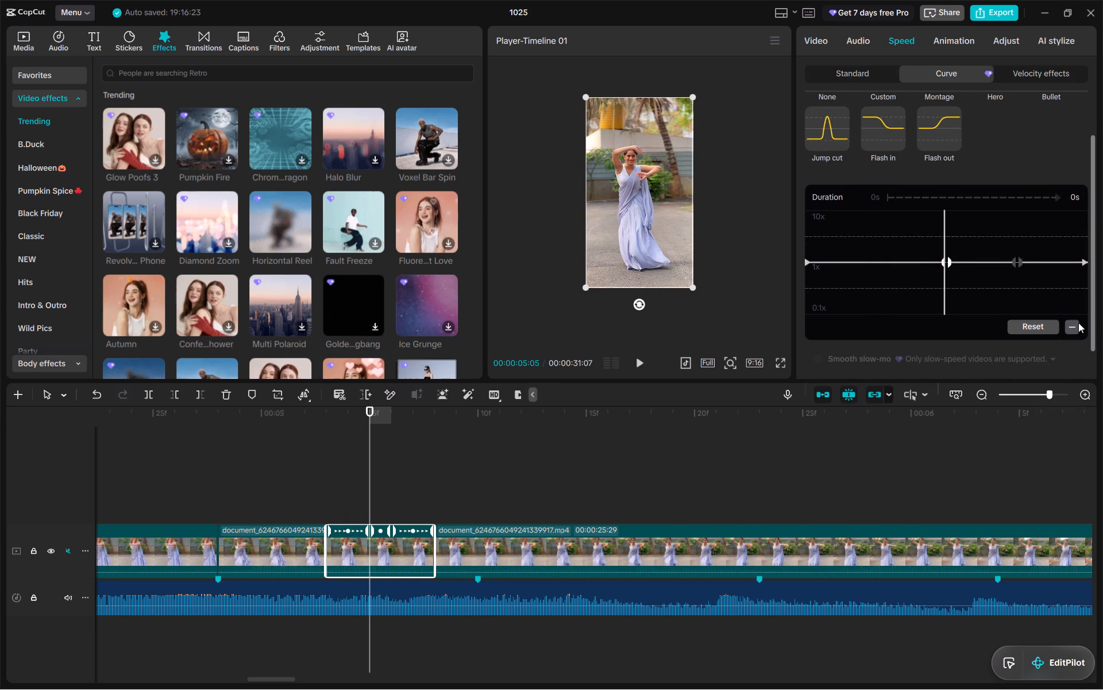
{"action": "left_click", "coordinate": [1077, 325]}
{"action": "left_click", "coordinate": [1021, 261]}
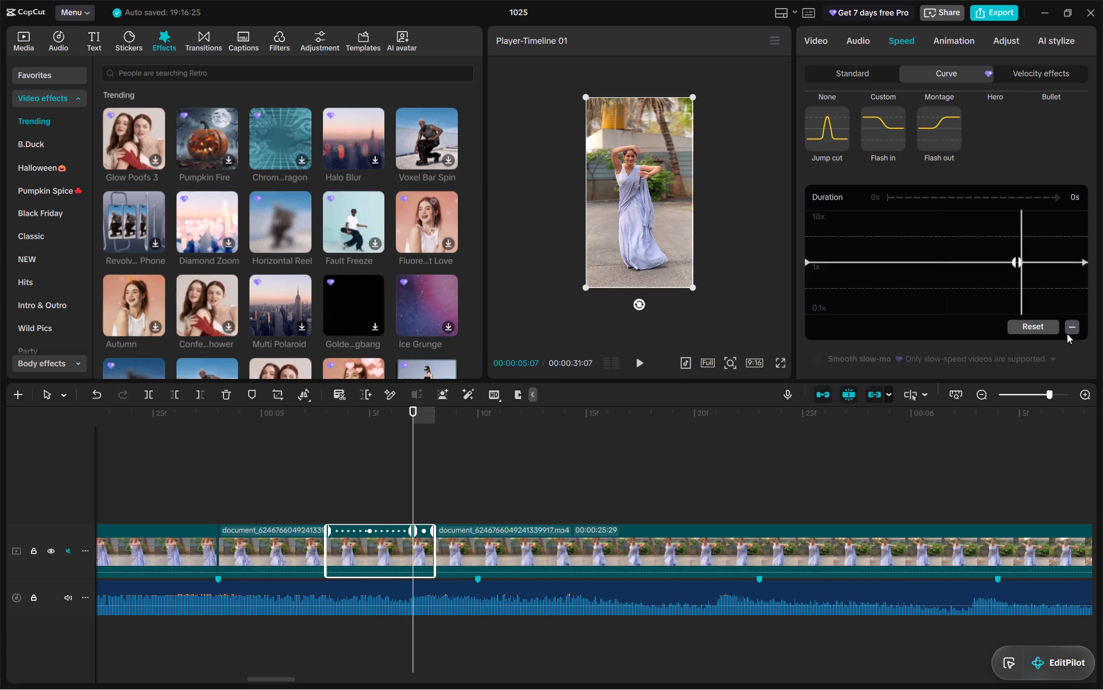
{"action": "left_click", "coordinate": [1072, 331]}
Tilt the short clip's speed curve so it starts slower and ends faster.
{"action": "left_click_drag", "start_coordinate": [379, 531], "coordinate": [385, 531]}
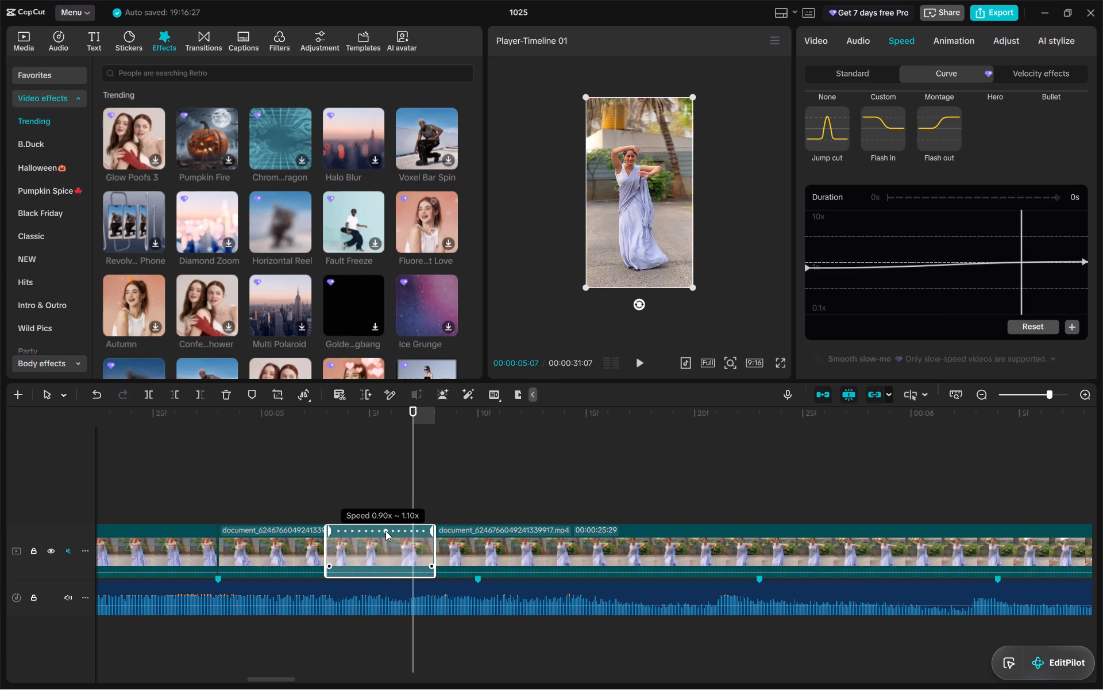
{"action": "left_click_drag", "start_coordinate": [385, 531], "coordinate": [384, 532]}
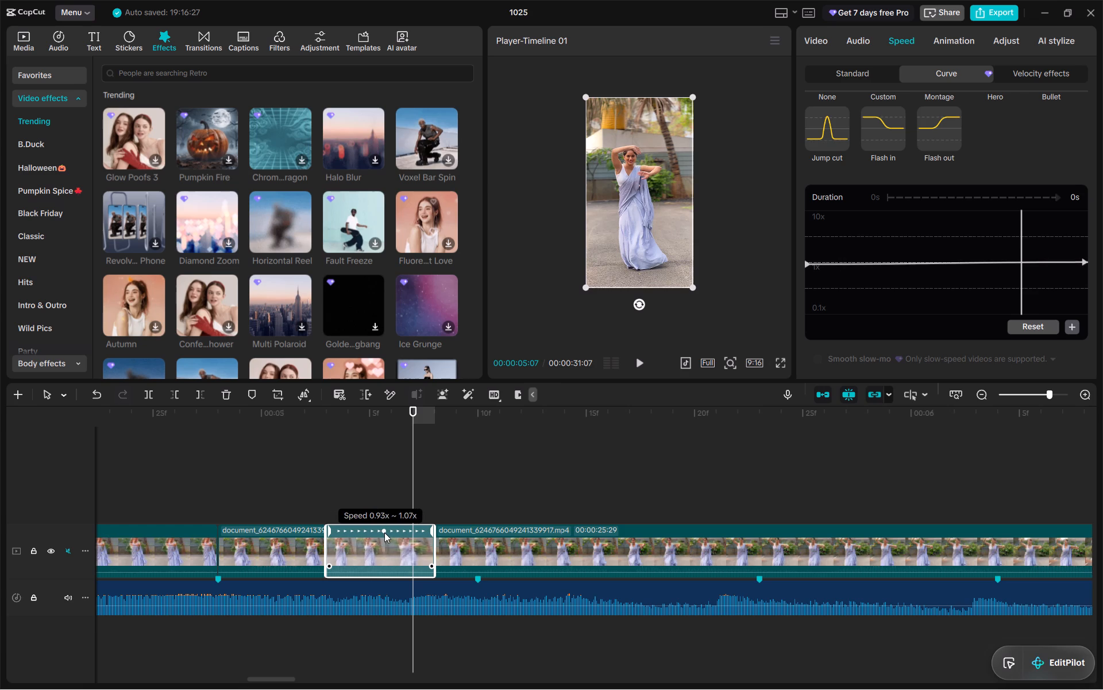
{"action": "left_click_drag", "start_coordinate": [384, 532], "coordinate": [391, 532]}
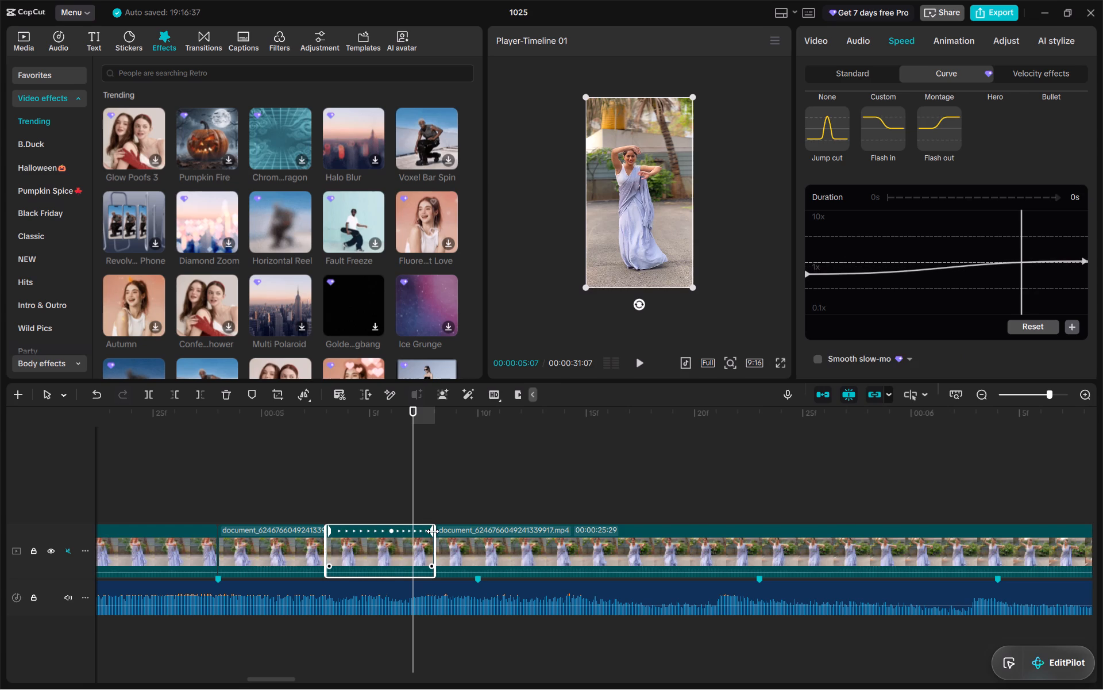
Stretch the end of the short clip to the second beat marker near 00:00:05:10, giving speeds of 0.57x to 0.86x.
{"action": "left_click_drag", "start_coordinate": [433, 531], "coordinate": [441, 530]}
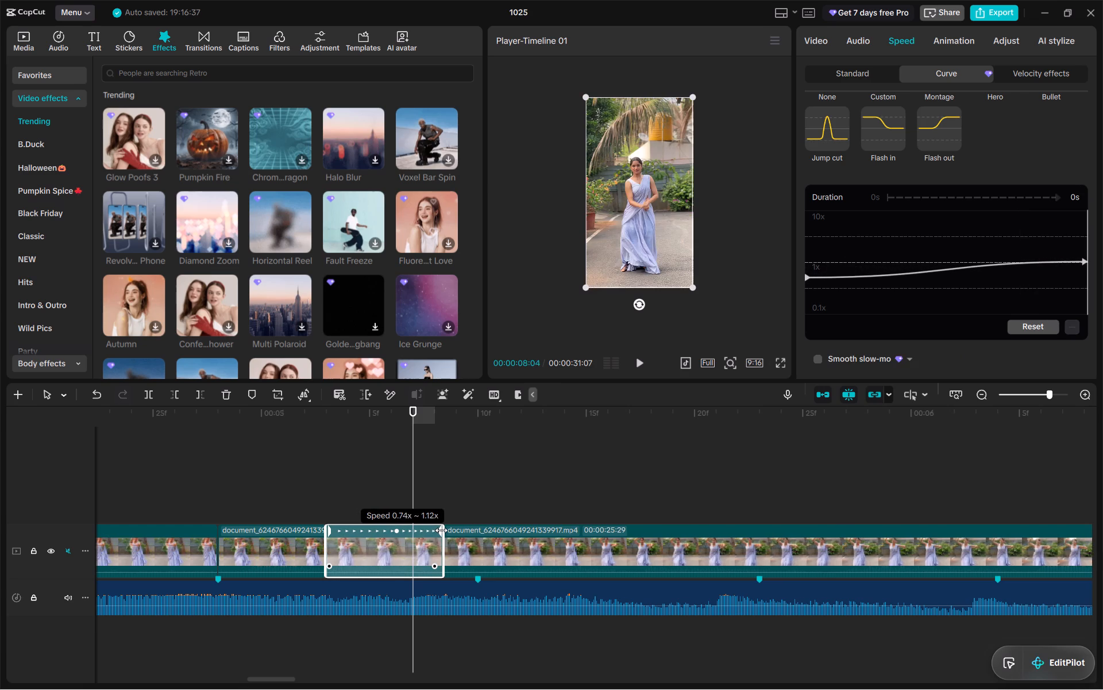
{"action": "left_click_drag", "start_coordinate": [441, 530], "coordinate": [439, 530]}
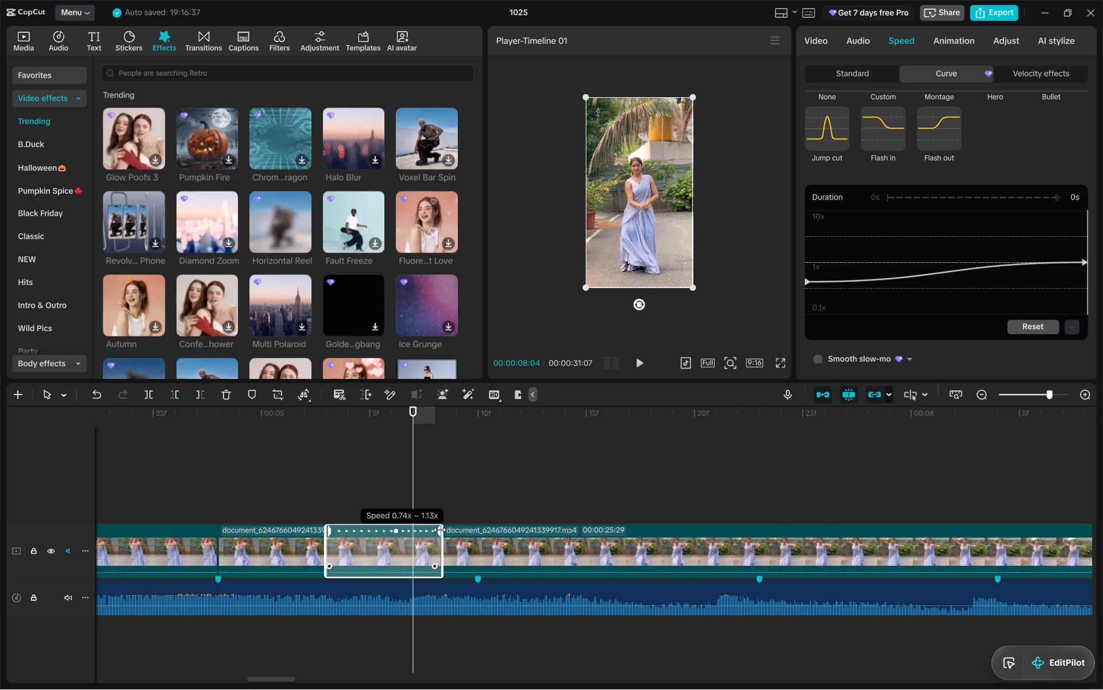
{"action": "left_click_drag", "start_coordinate": [439, 530], "coordinate": [460, 524]}
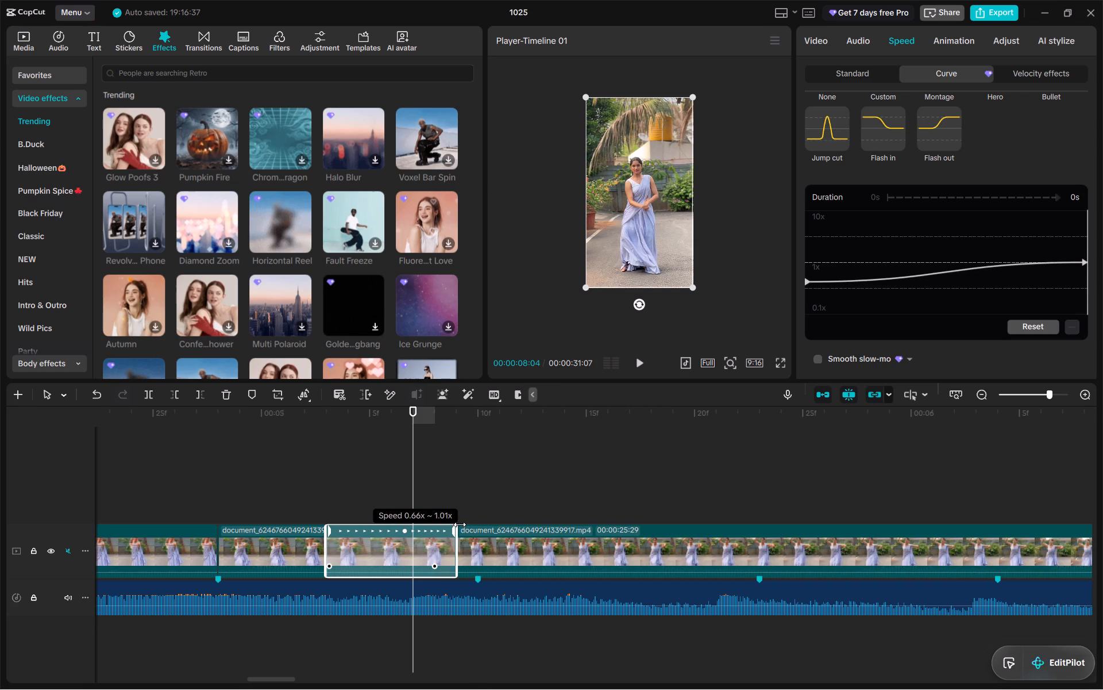
{"action": "left_click_drag", "start_coordinate": [460, 524], "coordinate": [468, 526]}
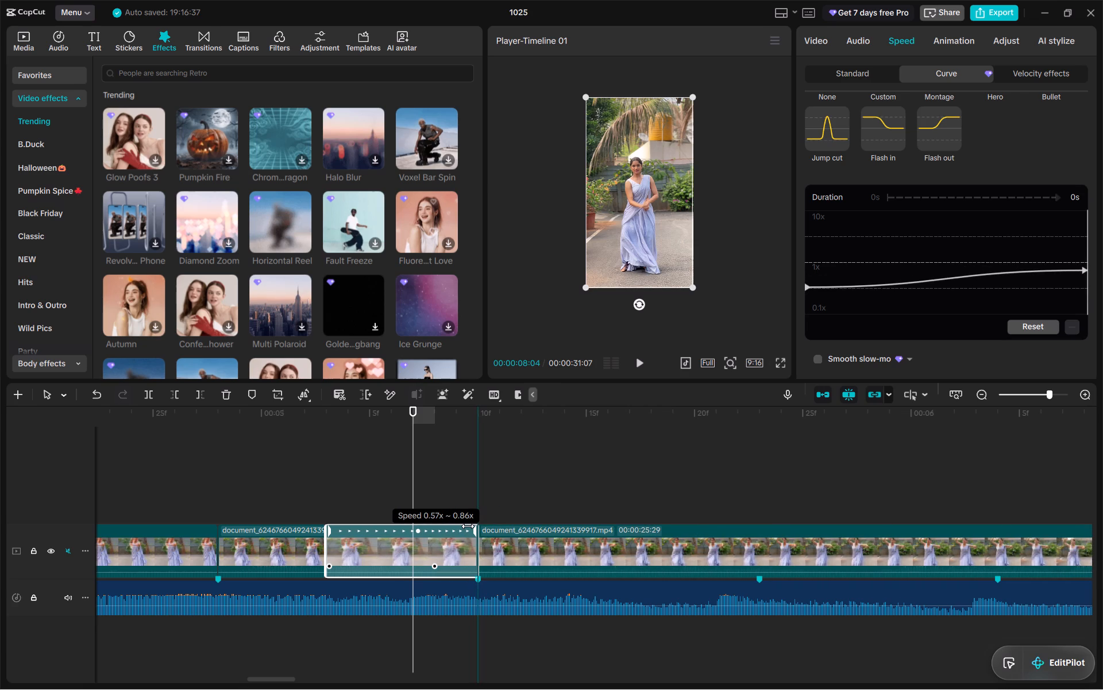
{"action": "left_click_drag", "start_coordinate": [468, 526], "coordinate": [468, 527]}
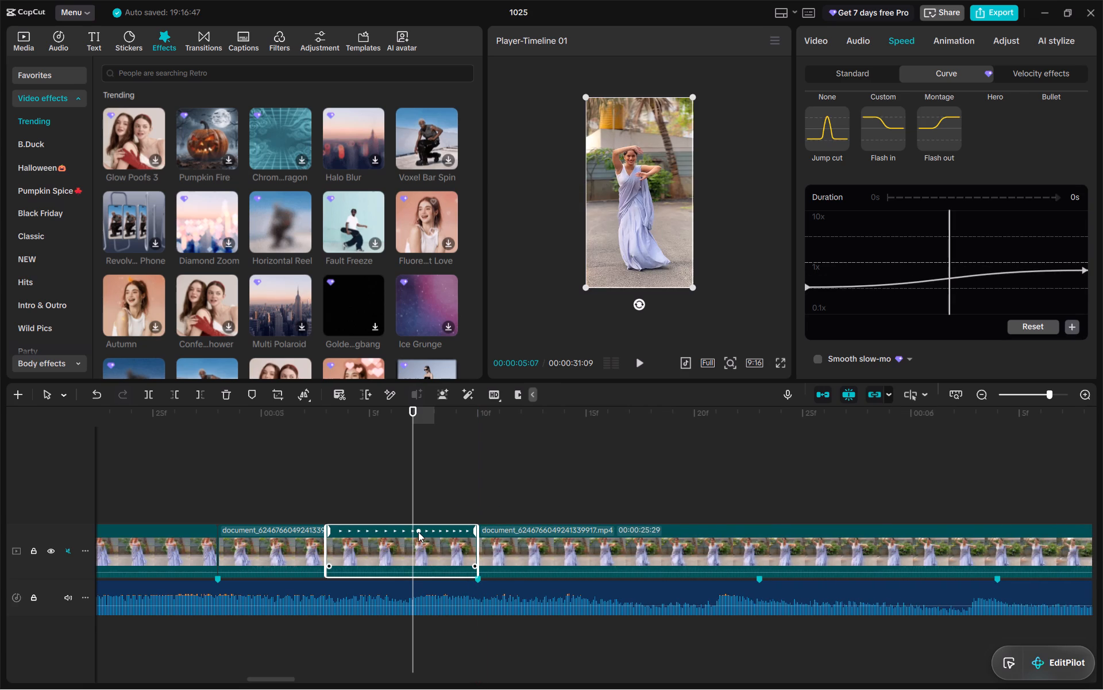
Flatten the short clip's speed curve to range from about 0.69x to 0.74x, keeping its end on the marker.
{"action": "left_click_drag", "start_coordinate": [416, 531], "coordinate": [401, 533]}
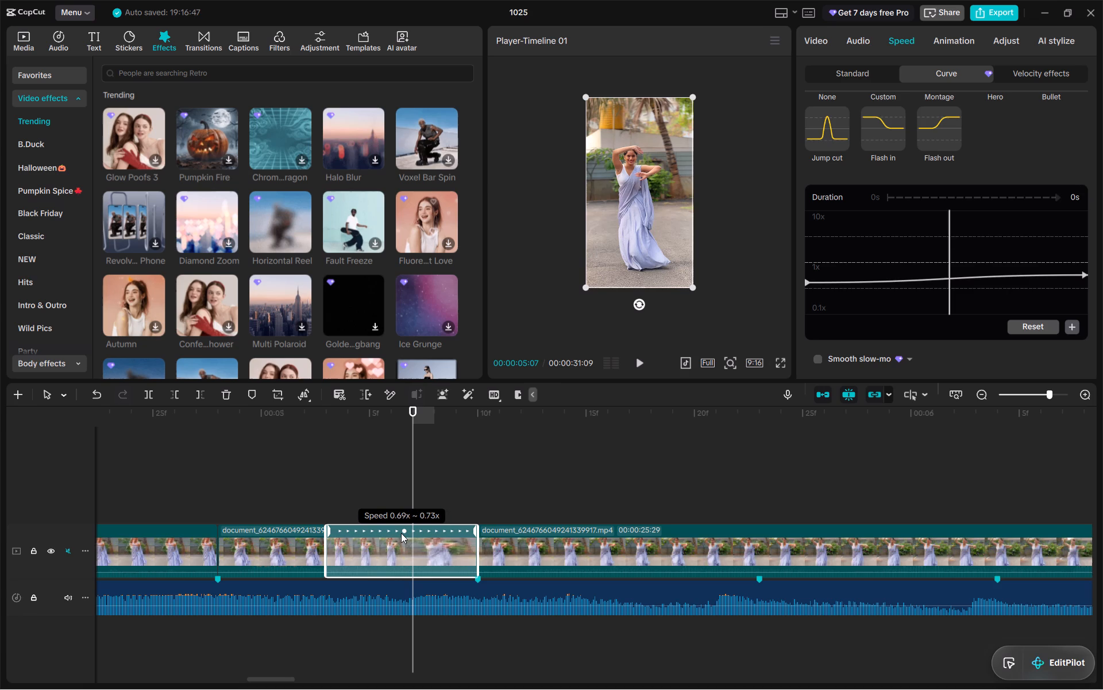
{"action": "left_click_drag", "start_coordinate": [401, 533], "coordinate": [400, 533]}
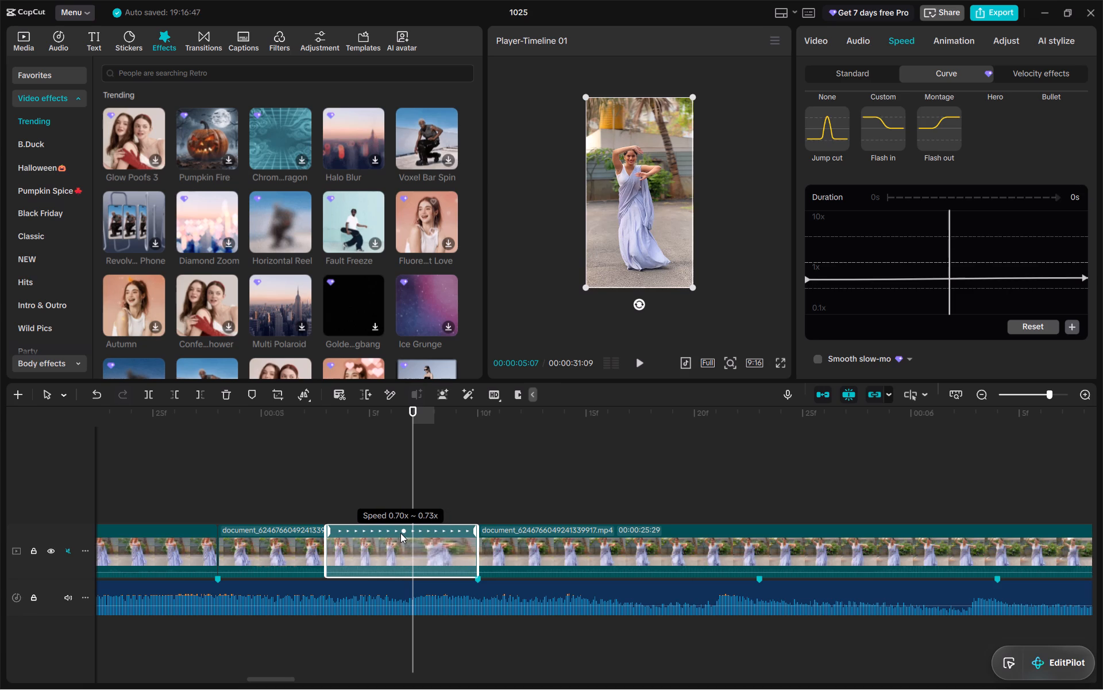
{"action": "left_click_drag", "start_coordinate": [400, 533], "coordinate": [402, 532]}
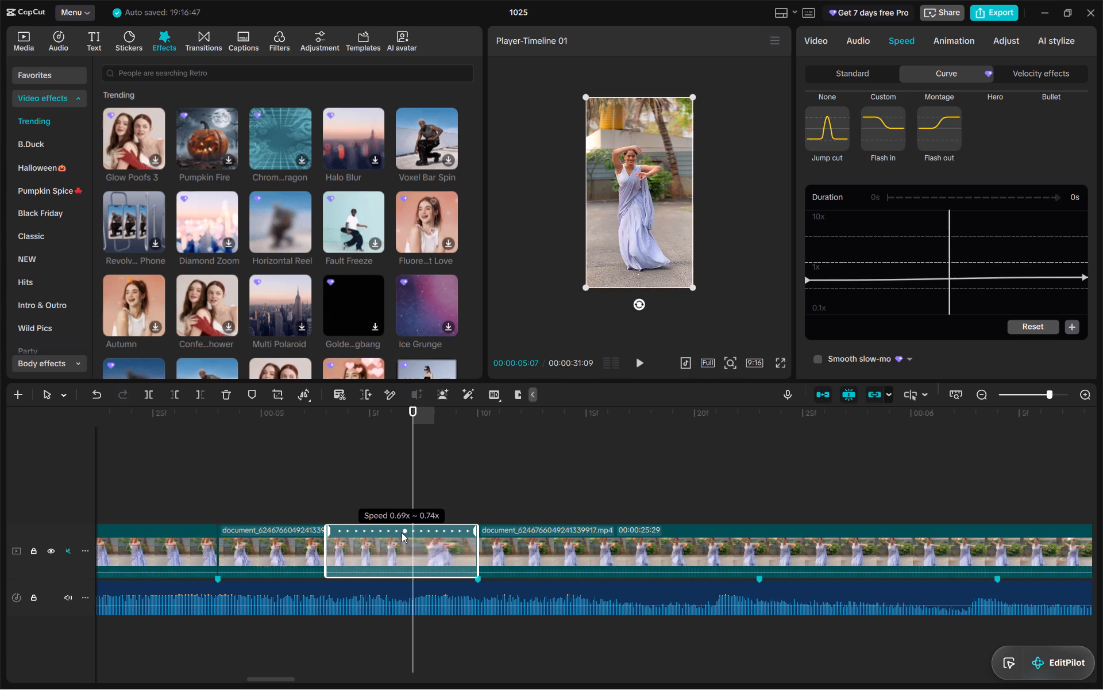
{"action": "left_click_drag", "start_coordinate": [402, 532], "coordinate": [402, 533]}
{"action": "left_click_drag", "start_coordinate": [402, 533], "coordinate": [402, 533]}
Play back the timeline repeatedly through the speed-ramped short clip to check its timing against the beat markers.
{"action": "left_click_drag", "start_coordinate": [412, 482], "coordinate": [264, 474]}
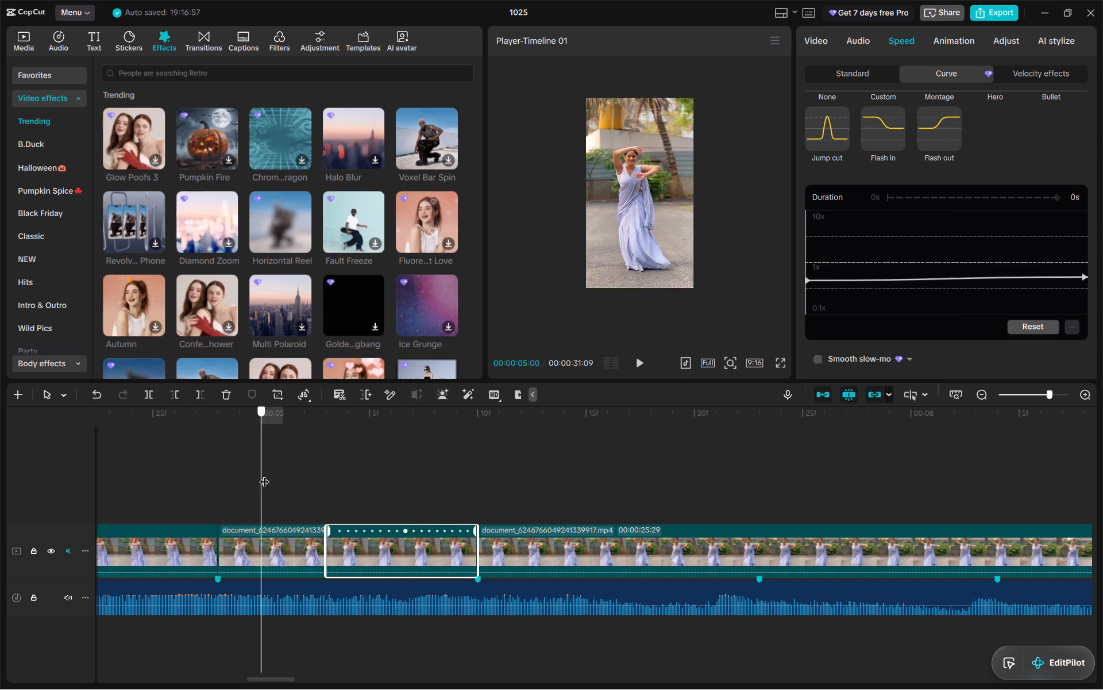
{"action": "left_click_drag", "start_coordinate": [264, 474], "coordinate": [263, 473]}
{"action": "key", "text": "space"}
{"action": "key", "text": "space"}
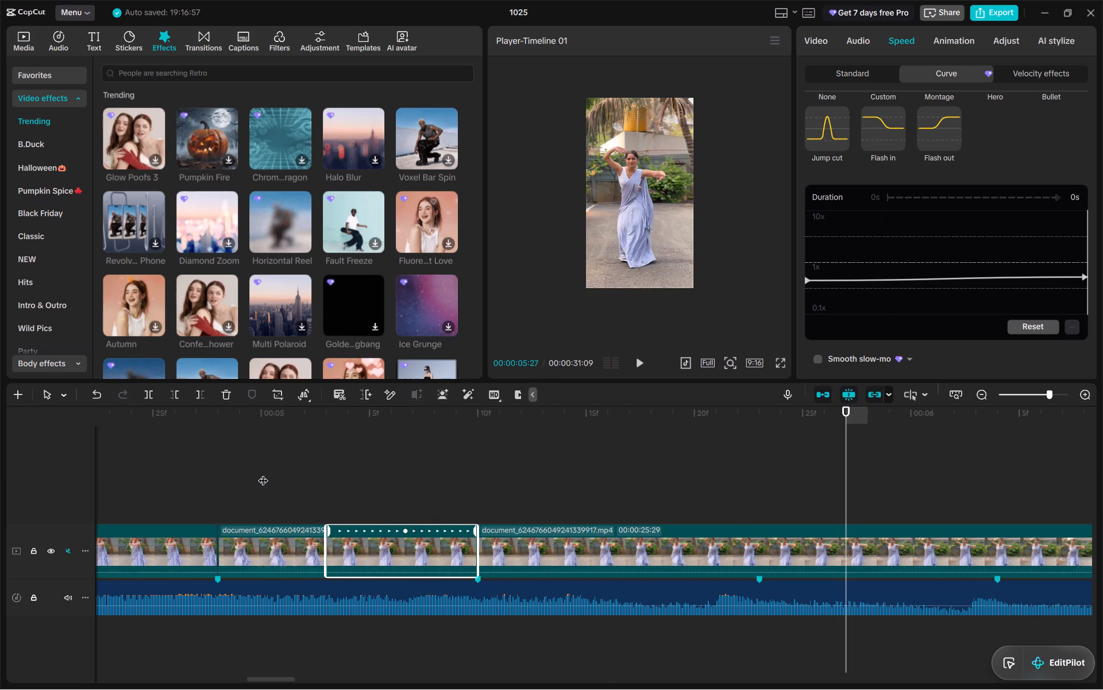
{"action": "left_click", "coordinate": [191, 412]}
{"action": "left_click_drag", "start_coordinate": [191, 412], "coordinate": [88, 404]}
{"action": "key", "text": "space"}
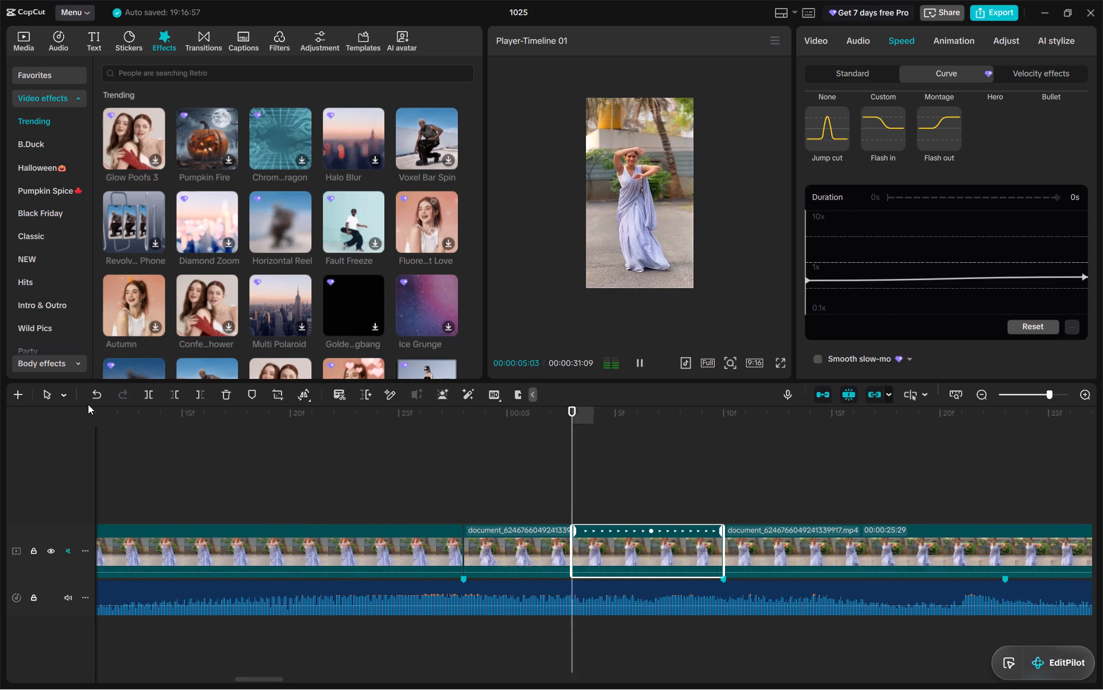
{"action": "key", "text": "space"}
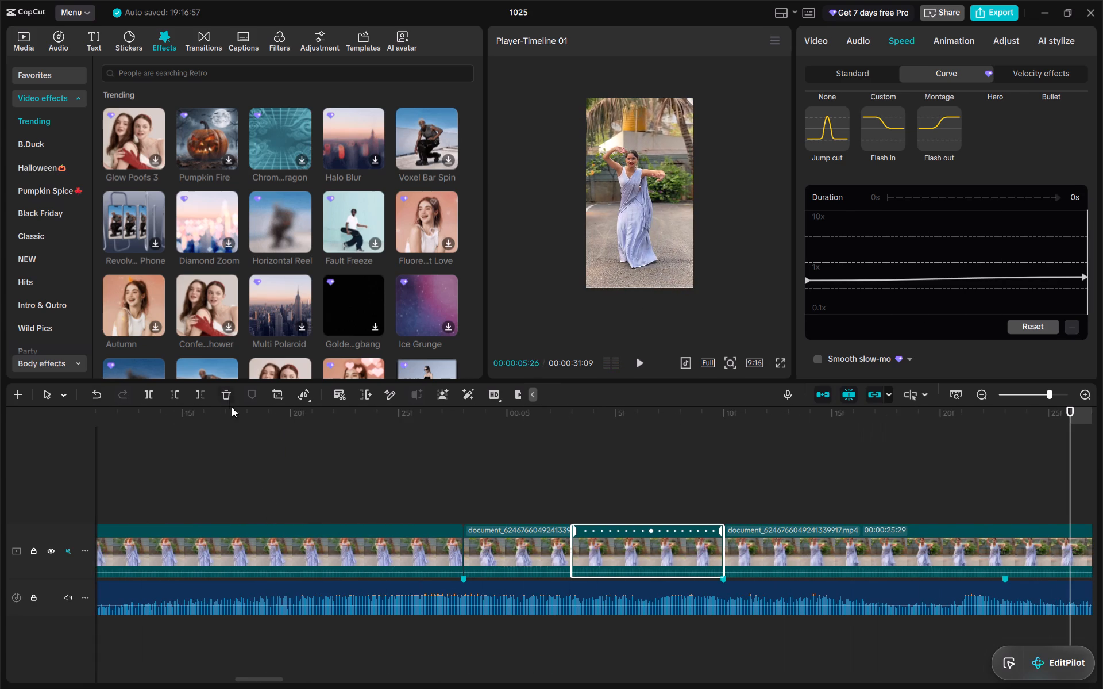
{"action": "left_click", "coordinate": [211, 419]}
{"action": "left_click_drag", "start_coordinate": [211, 419], "coordinate": [21, 425]}
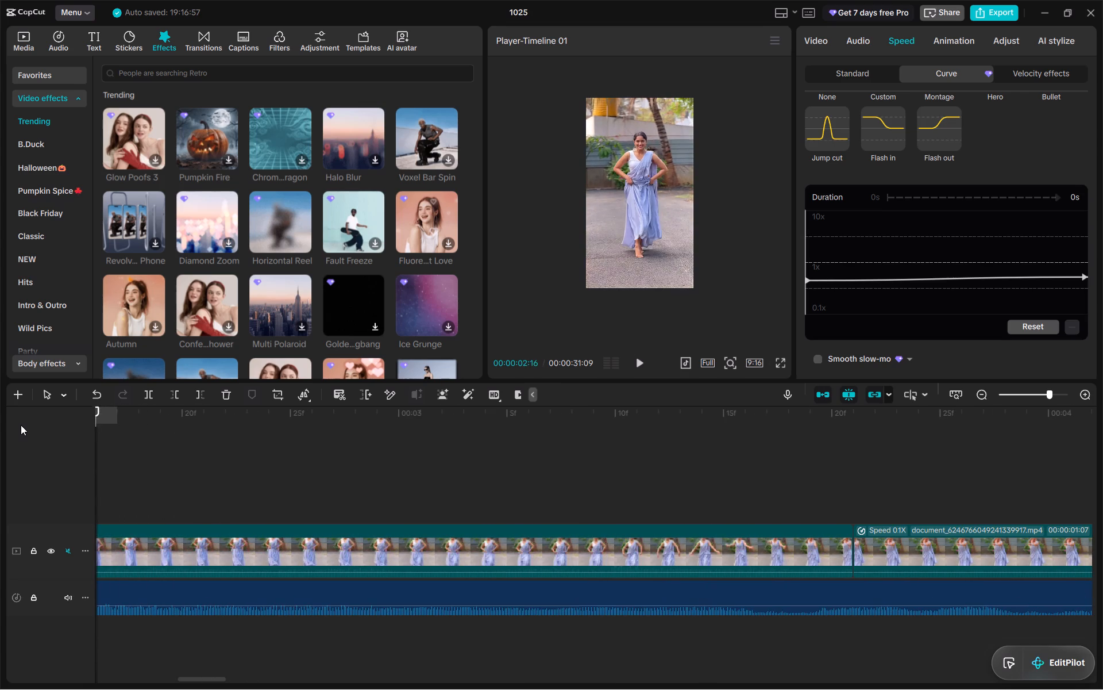
{"action": "key", "text": "space"}
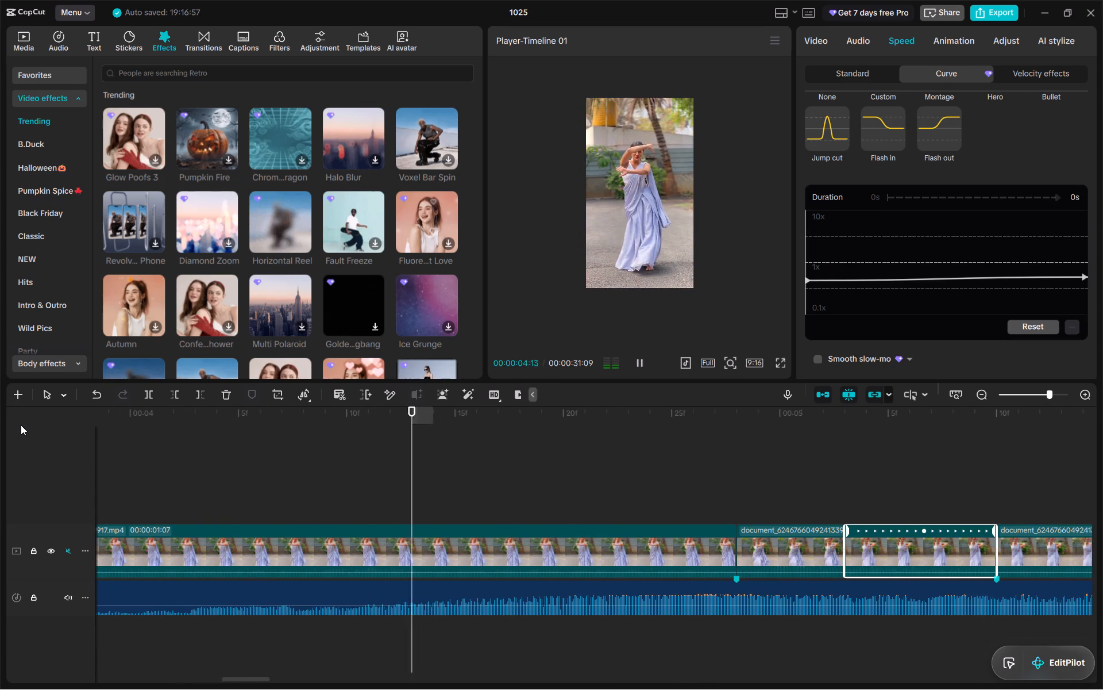
{"action": "key", "text": "space"}
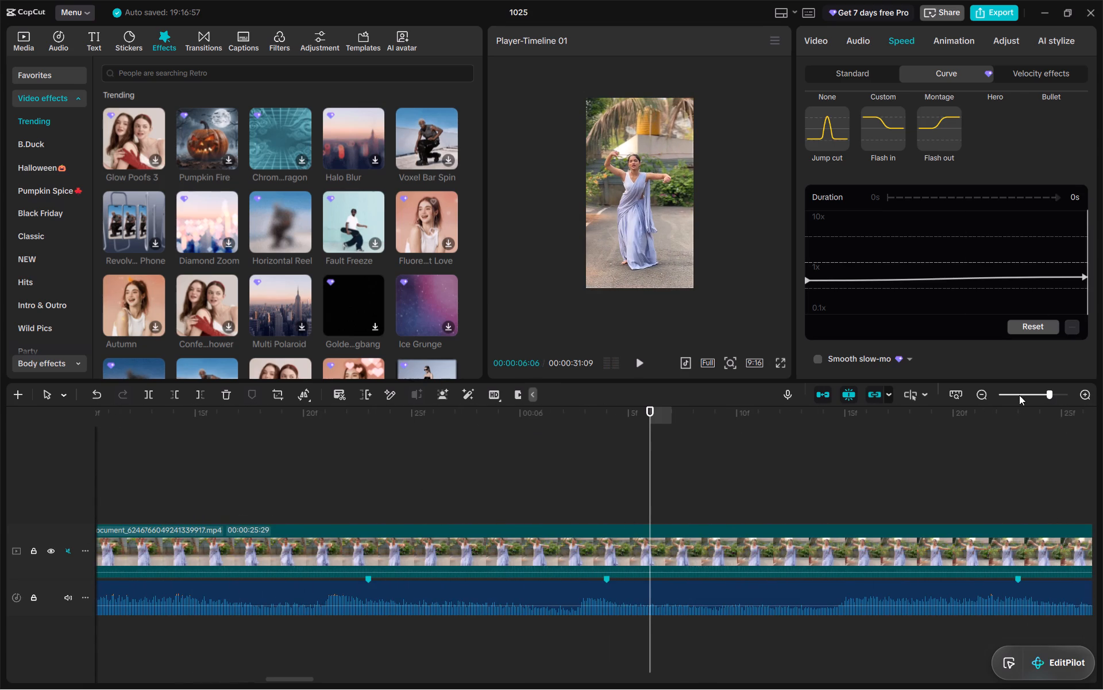
Replay the edit from about 00:00:03 to past 00:00:05 to check how the cuts follow the music.
{"action": "triple_click", "coordinate": [982, 393]}
{"action": "double_click", "coordinate": [982, 393]}
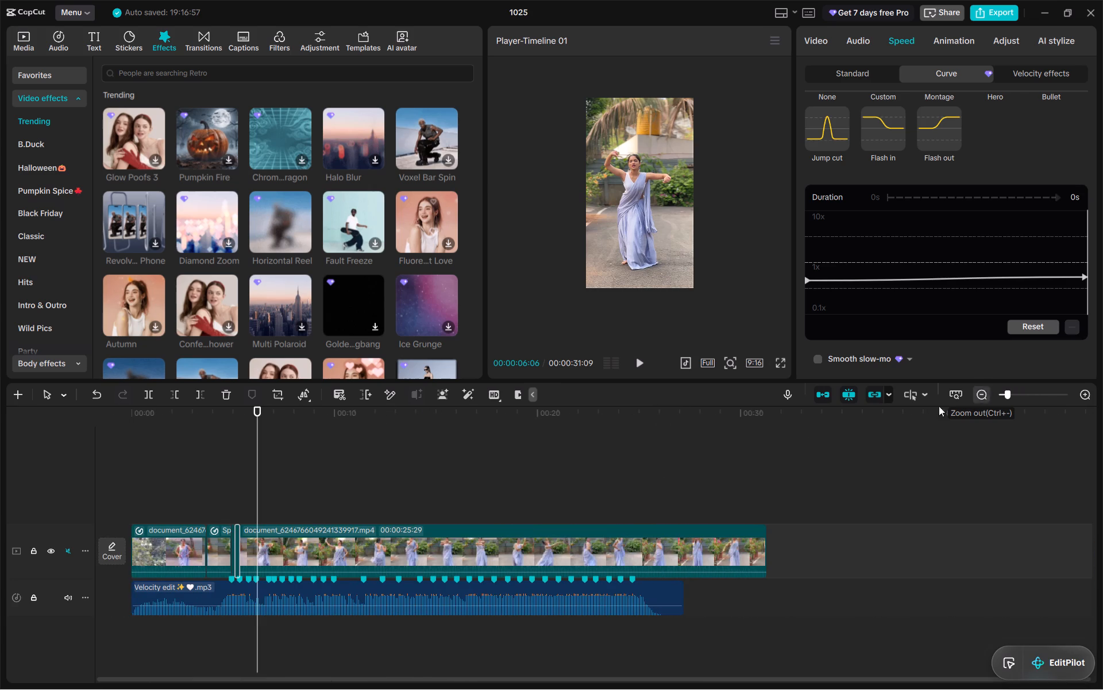
{"action": "triple_click", "coordinate": [1080, 398]}
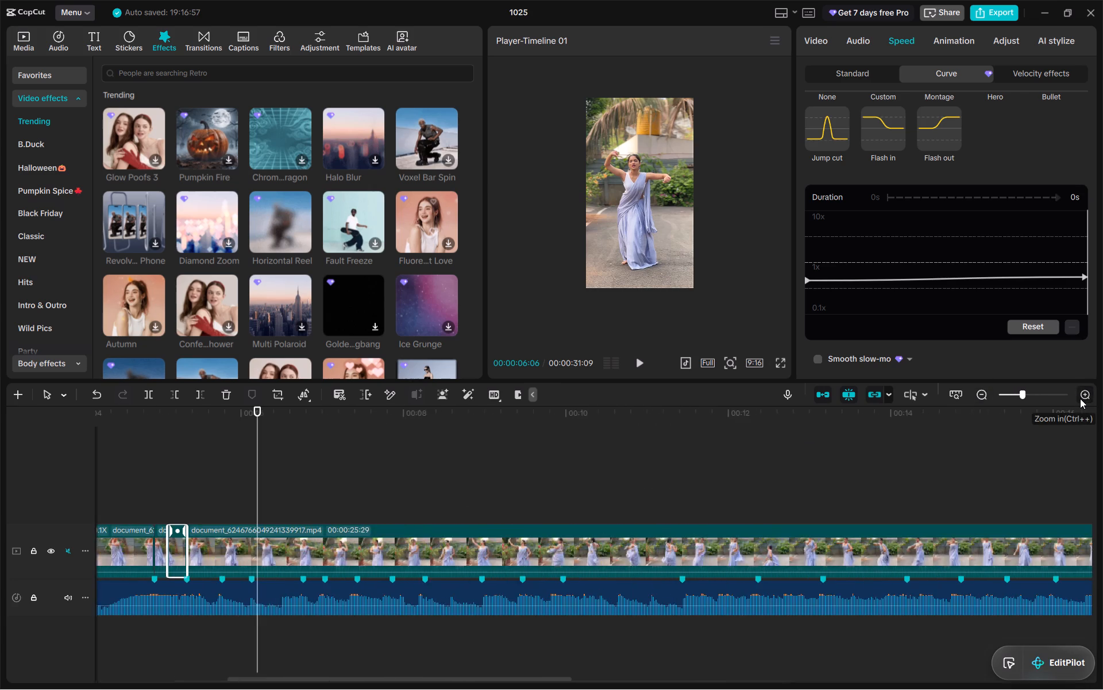
{"action": "scroll", "coordinate": [460, 476], "scroll_direction": "right", "scroll_amount": 3}
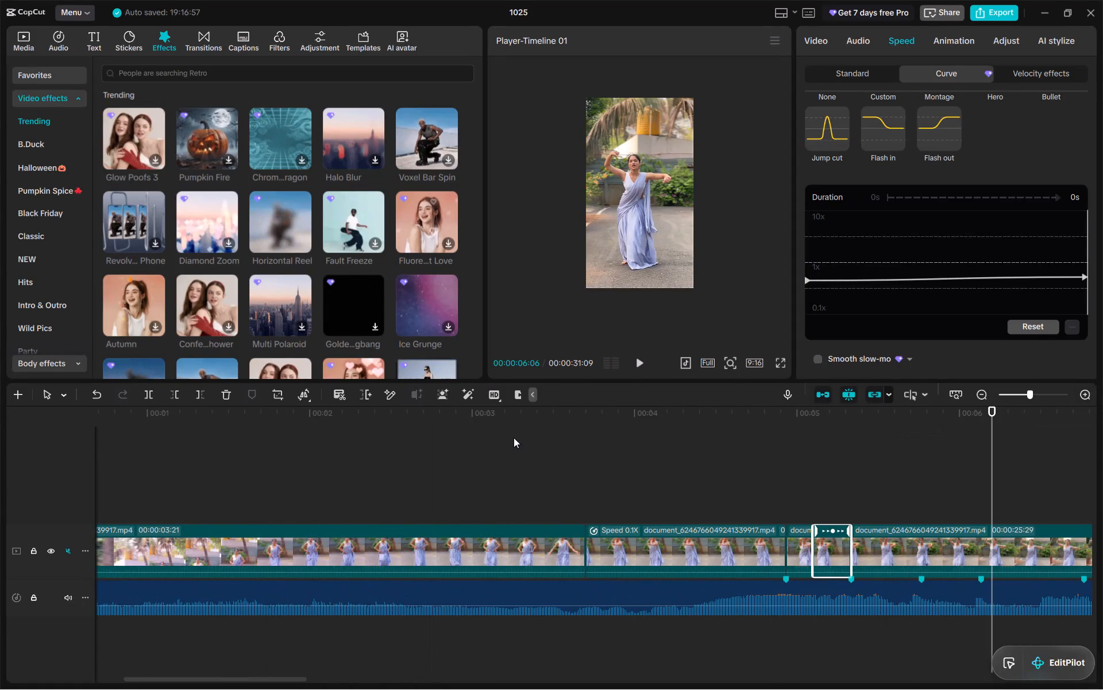
{"action": "left_click", "coordinate": [512, 427]}
{"action": "key", "text": "space"}
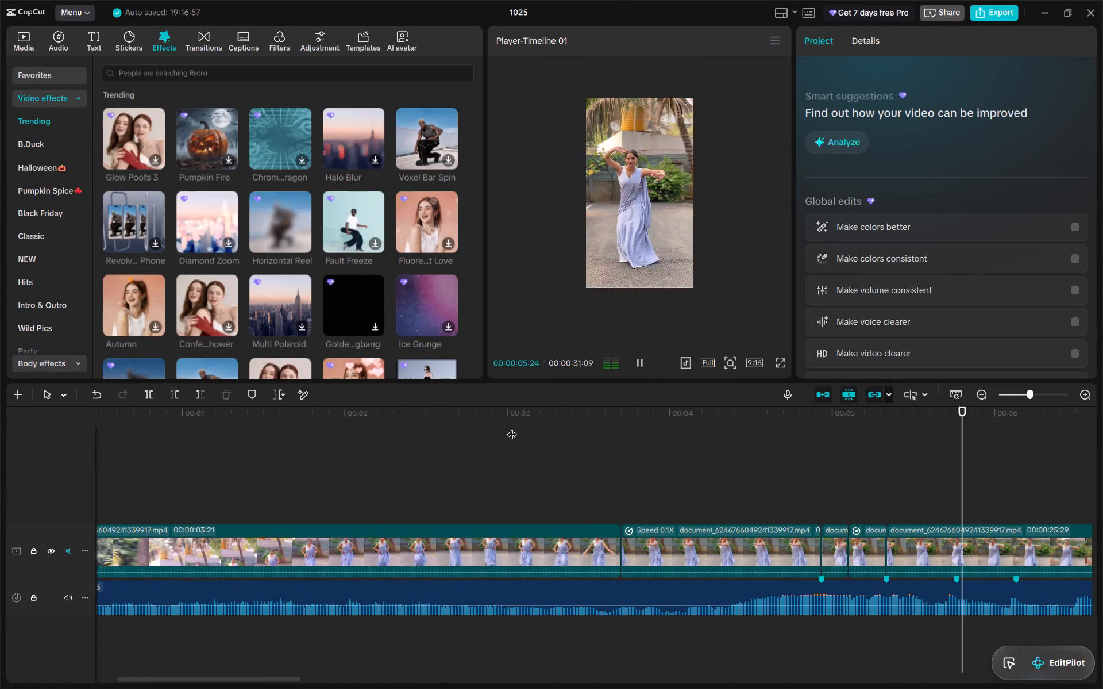
{"action": "key", "text": "space"}
{"action": "scroll", "coordinate": [512, 427], "scroll_direction": "left", "scroll_amount": 1}
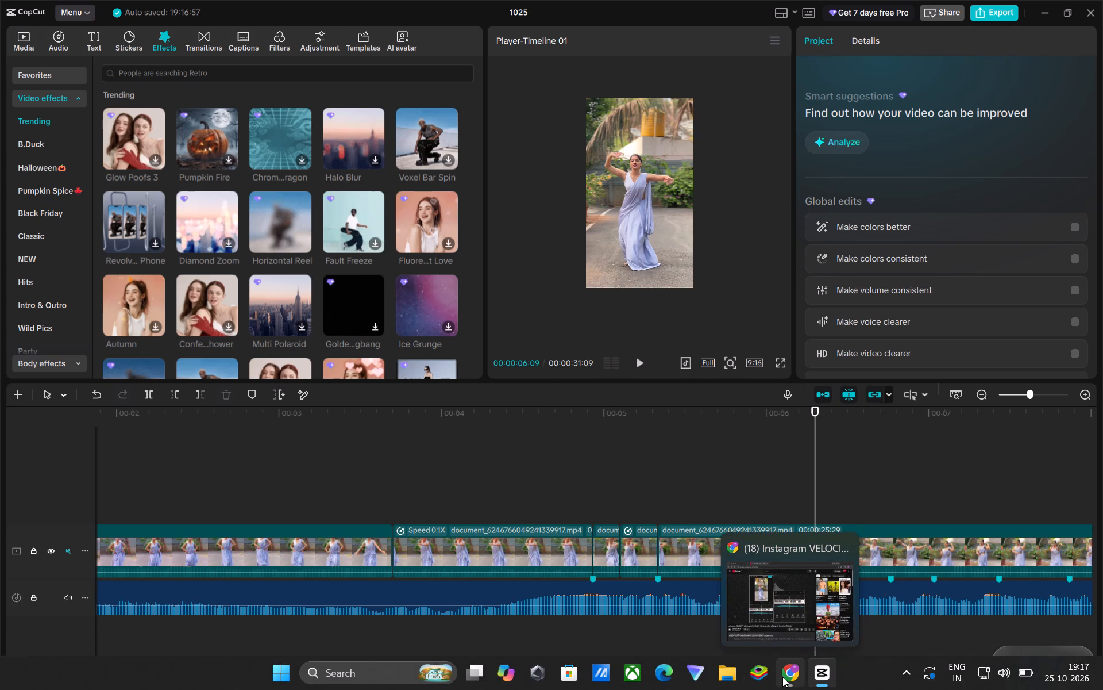
Replay the edit from about 00:00:03:26 and again from 00:00:04:16 to past 00:00:06 to check the cuts against the beat markers.
{"action": "left_click", "coordinate": [418, 430]}
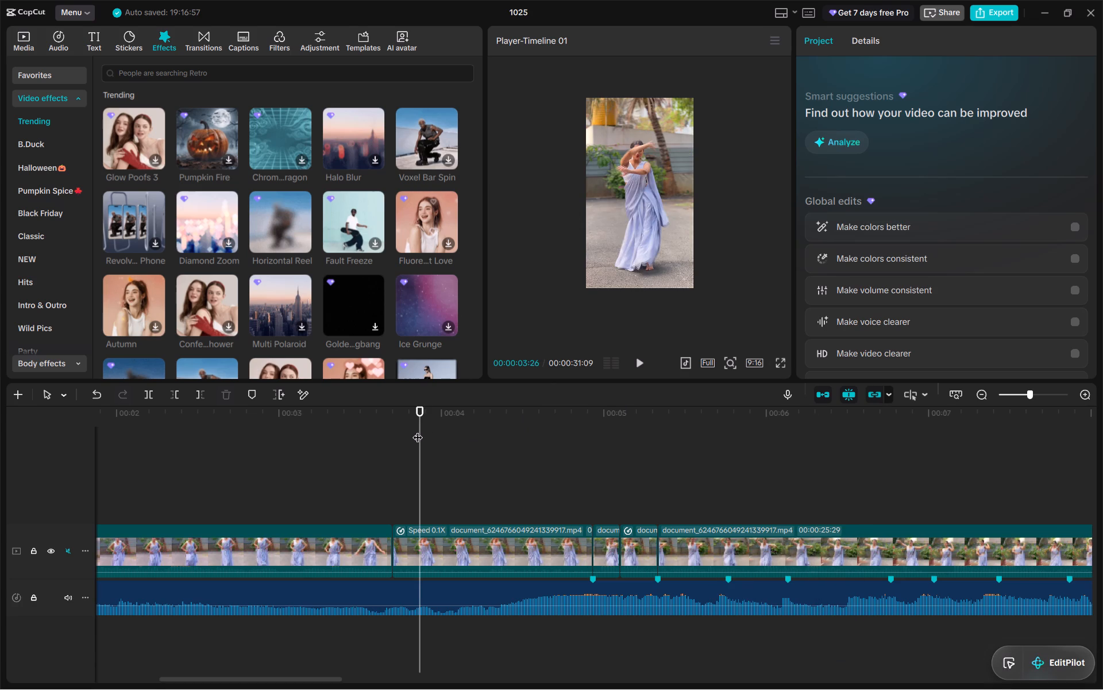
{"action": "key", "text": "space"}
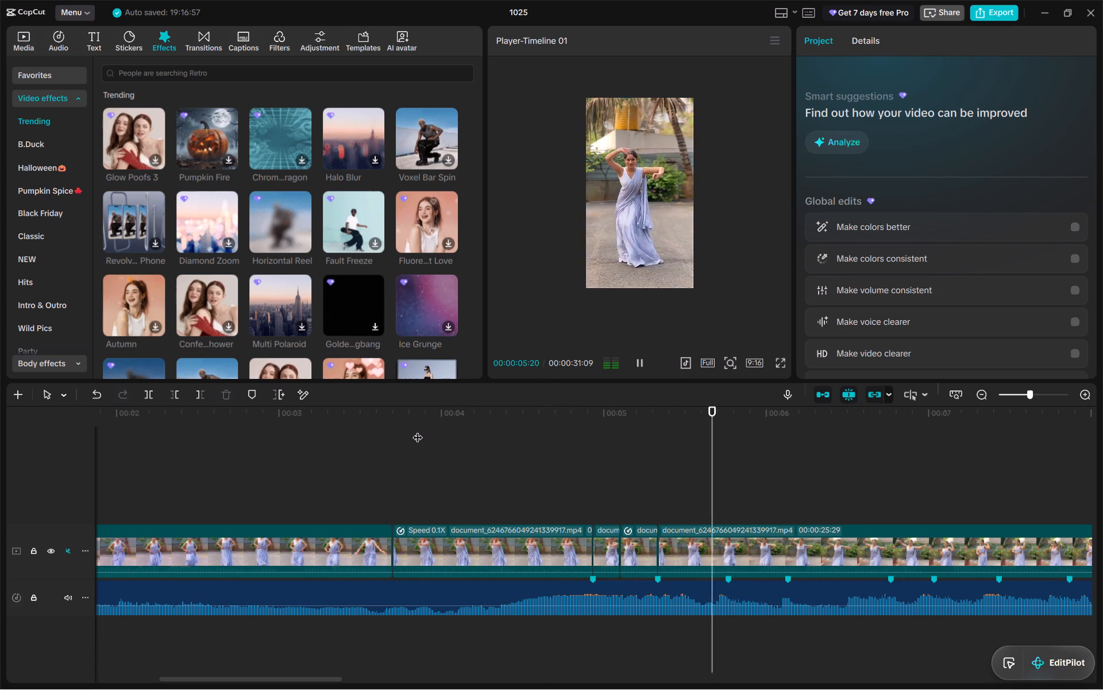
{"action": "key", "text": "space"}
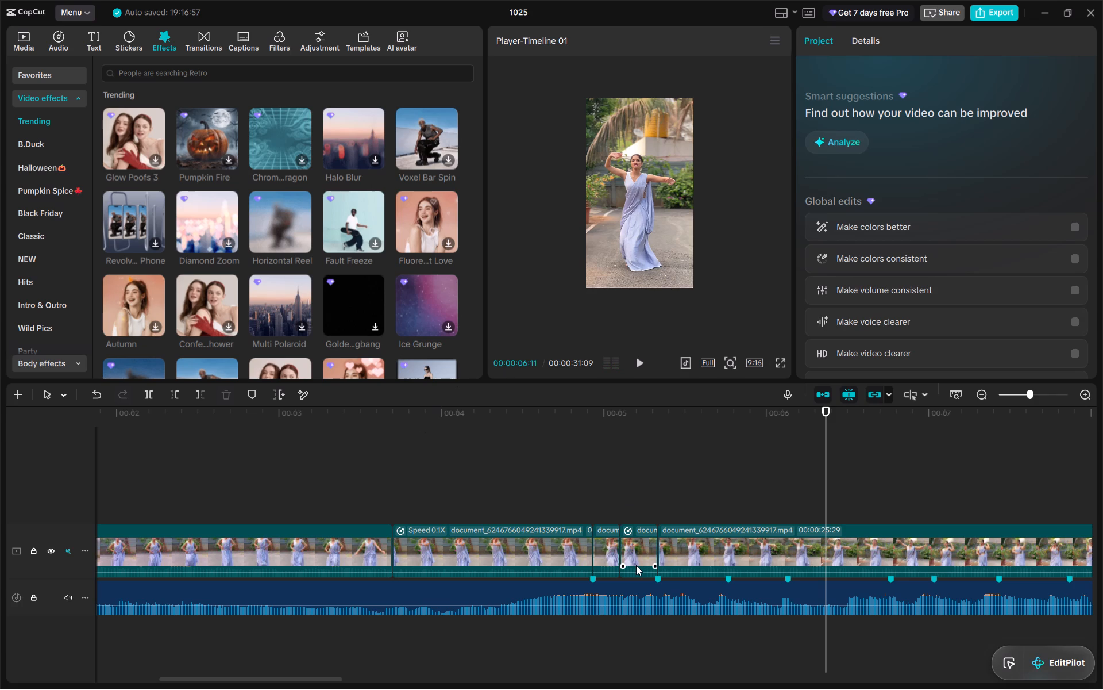
{"action": "left_click", "coordinate": [525, 421]}
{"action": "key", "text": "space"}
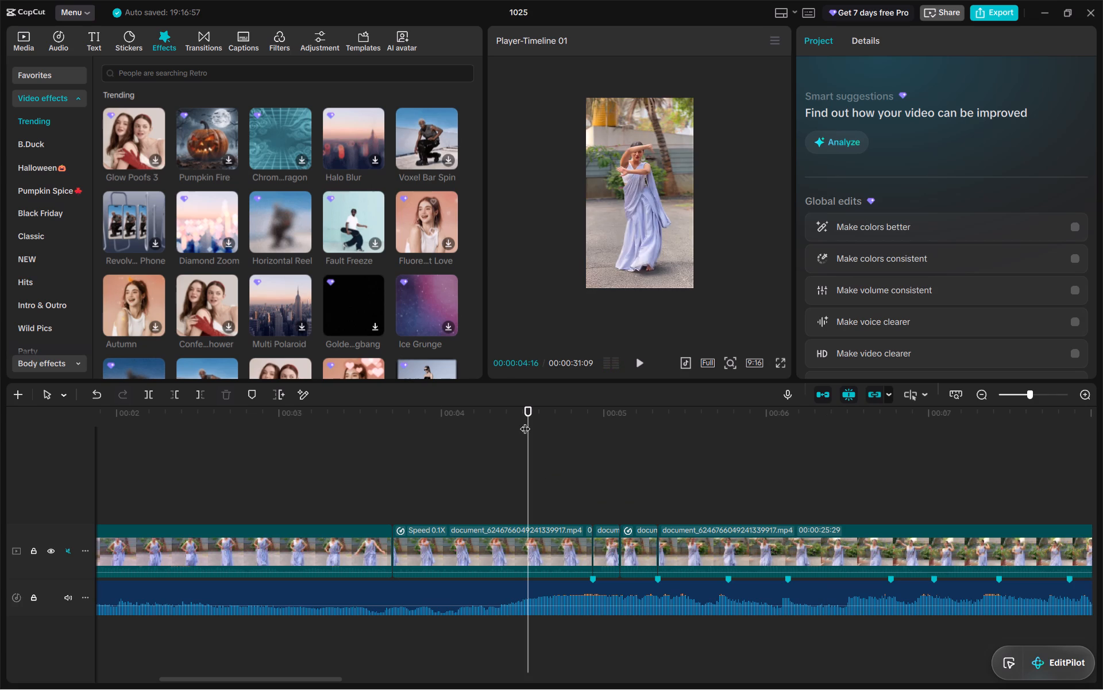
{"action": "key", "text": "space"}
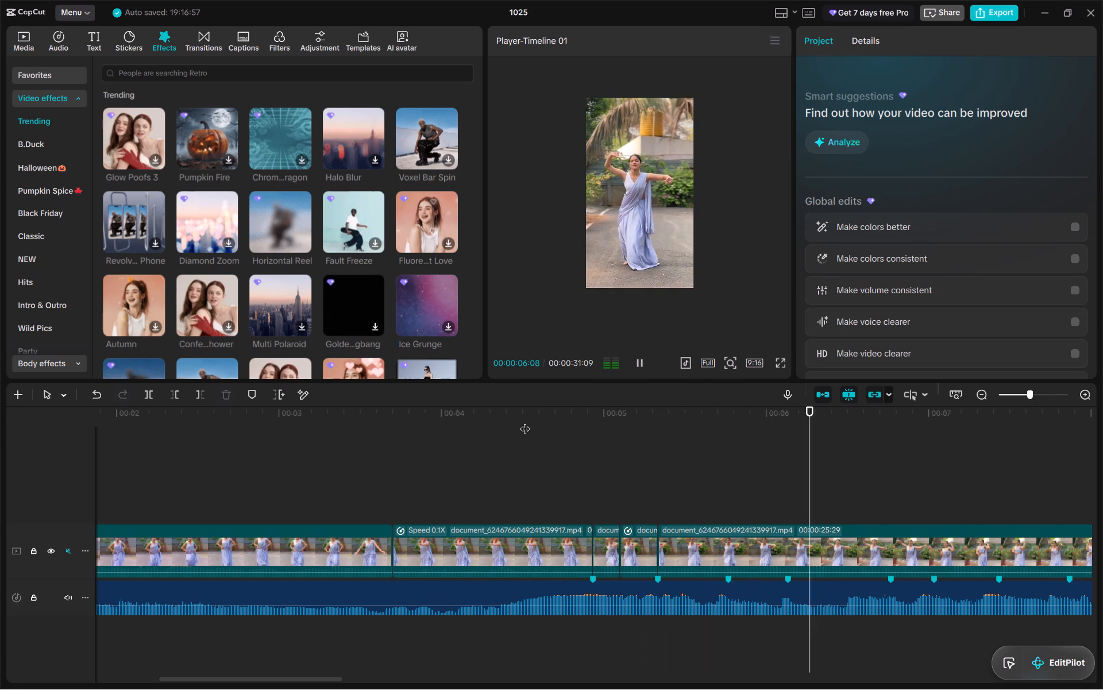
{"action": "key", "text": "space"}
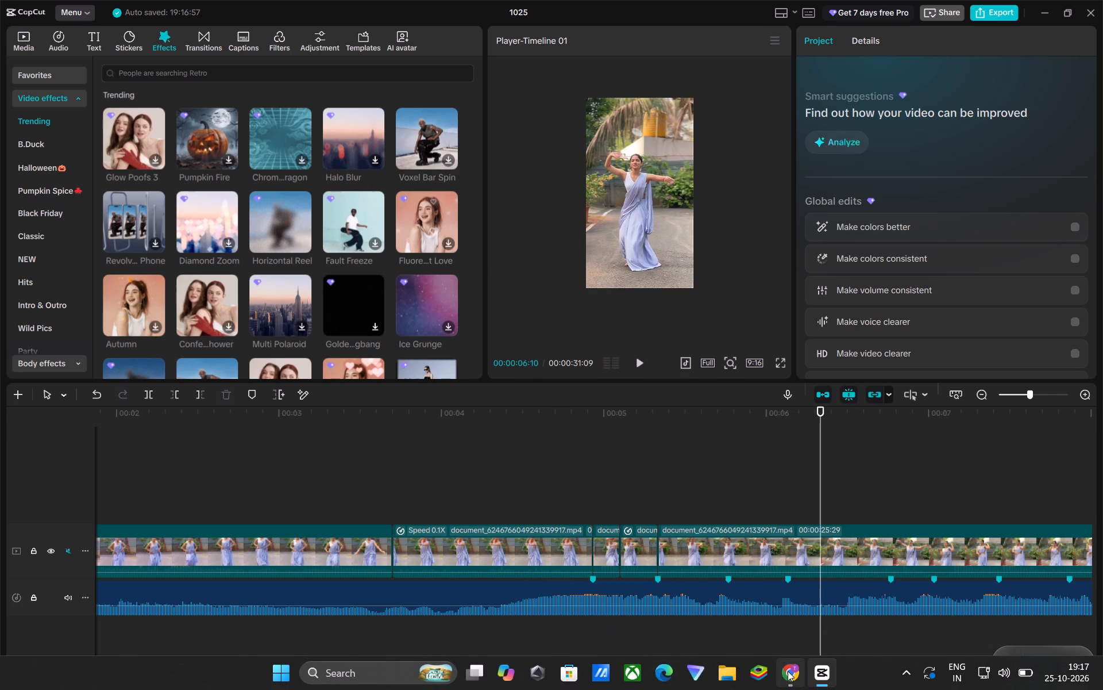
Switch to the YouTube velocity tutorial in Chrome, watch further, skip back and rewatch the part around 3:41, pausing on the split clips.
{"action": "left_click", "coordinate": [788, 671]}
{"action": "left_click", "coordinate": [389, 244]}
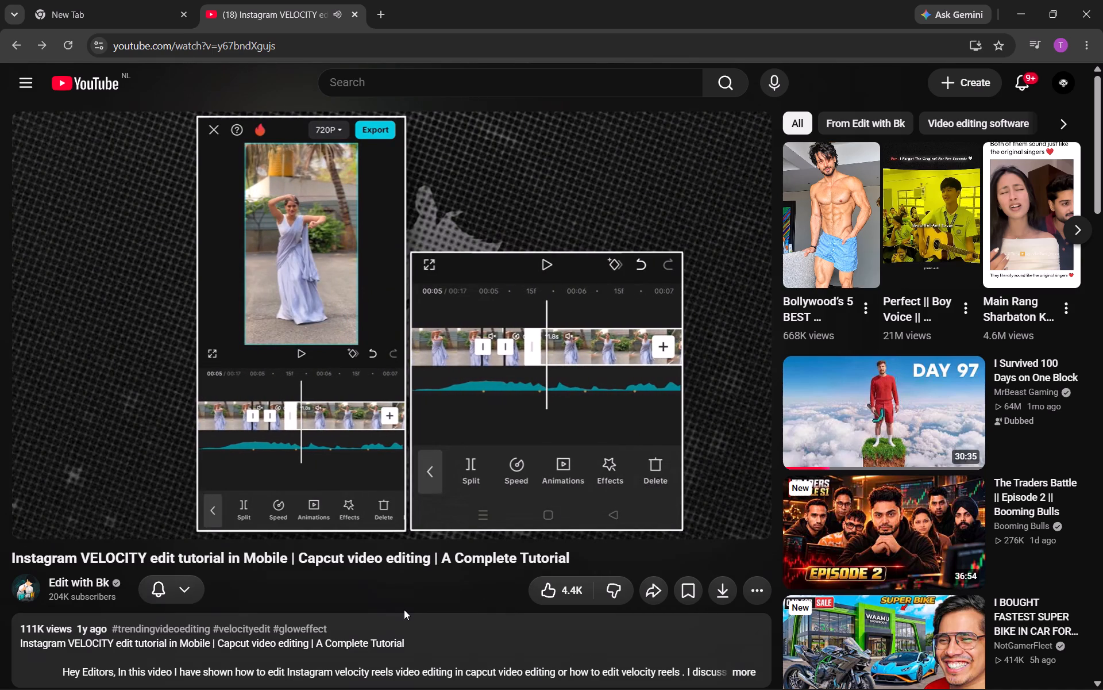
{"action": "key", "text": "Left"}
{"action": "key", "text": "Left"}
{"action": "key", "text": "Left"}
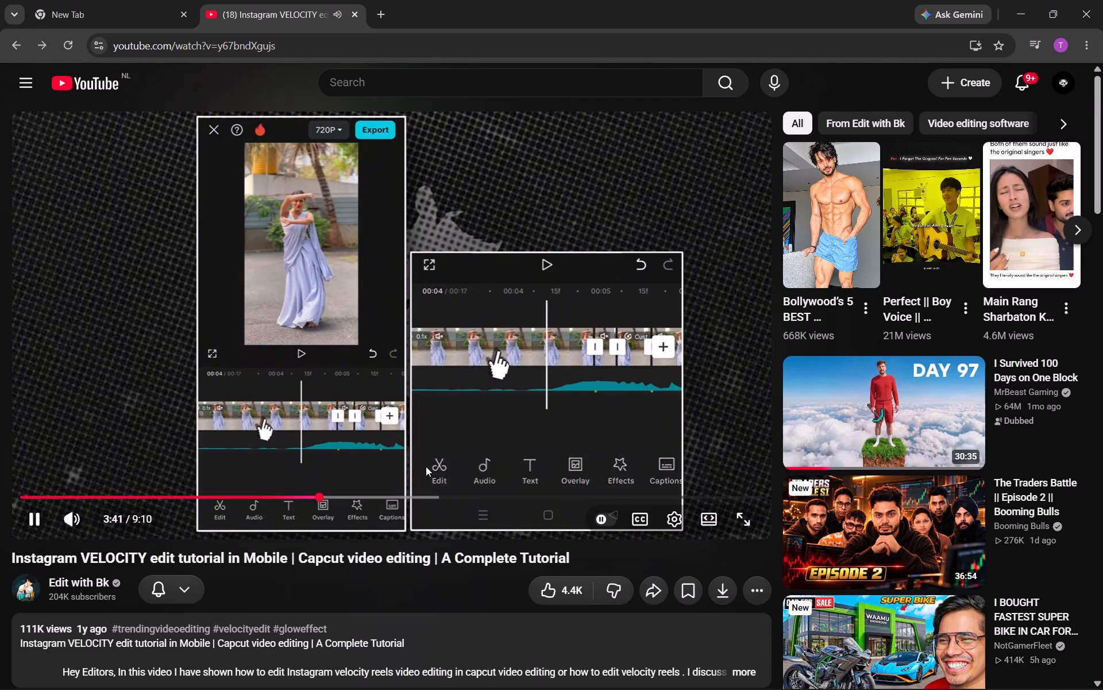
{"action": "left_click", "coordinate": [438, 423]}
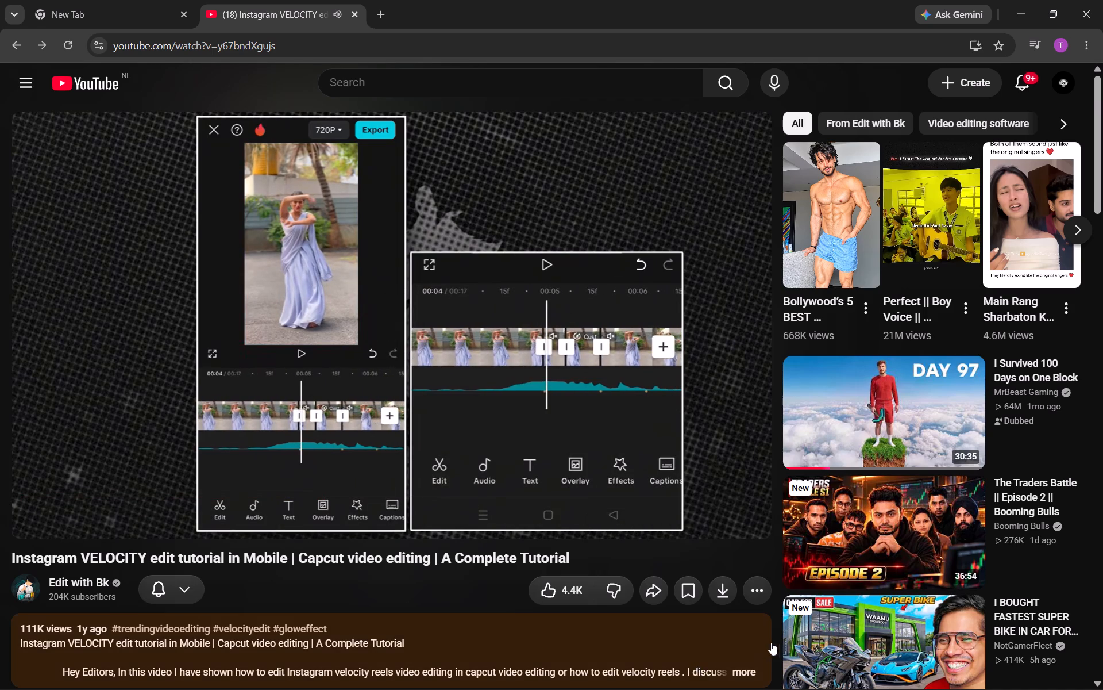
Switch to the YouTube tutorial in Chrome and watch the part after 3:42, pausing at about 3:51.
{"action": "left_click", "coordinate": [515, 357]}
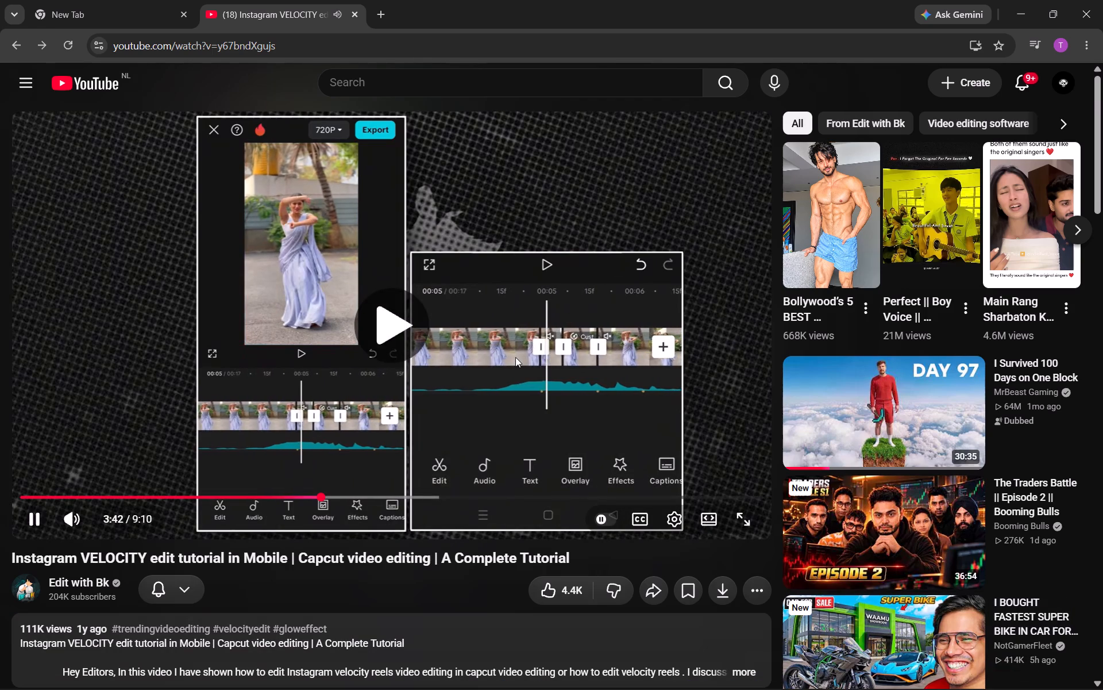
{"action": "key", "text": "Left"}
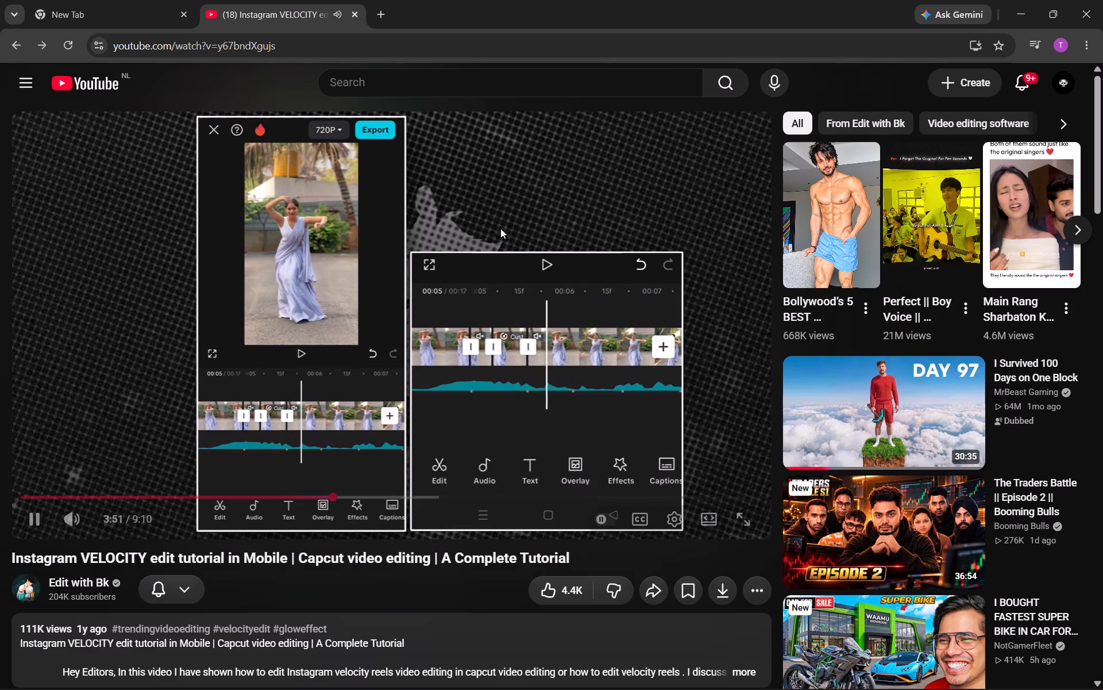
{"action": "left_click", "coordinate": [543, 304]}
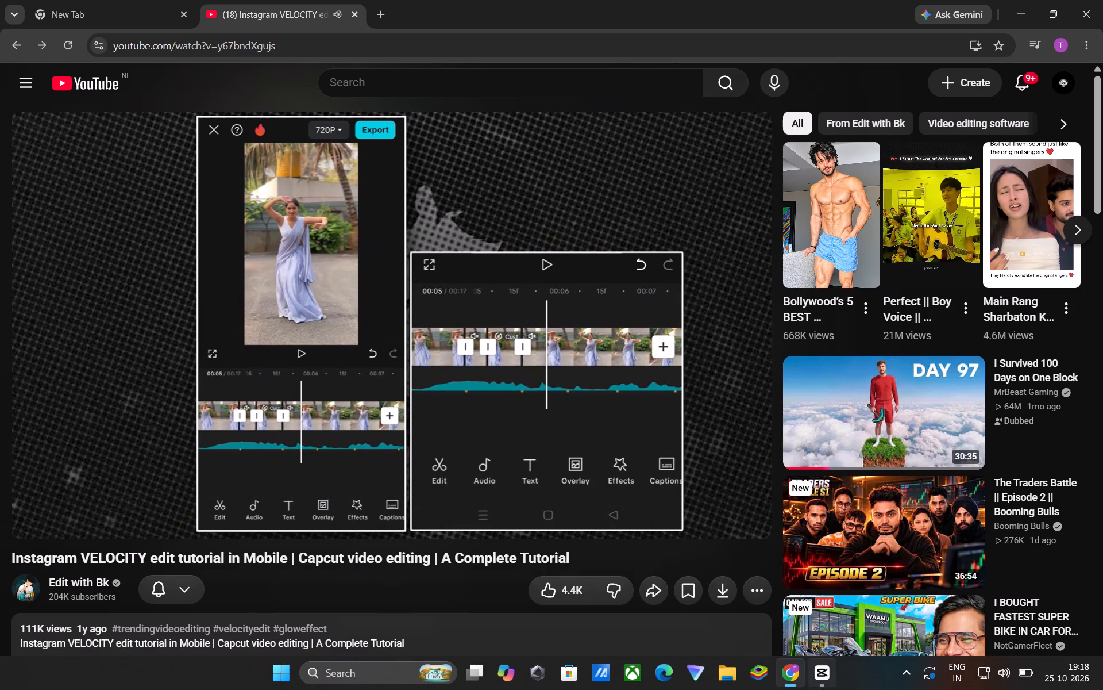
Return to CapCut and play the timeline from 00:00:04:19 past the first beat markers to compare it with the tutorial.
{"action": "left_click", "coordinate": [826, 679]}
{"action": "scroll", "coordinate": [663, 448], "scroll_direction": "down", "scroll_amount": 1}
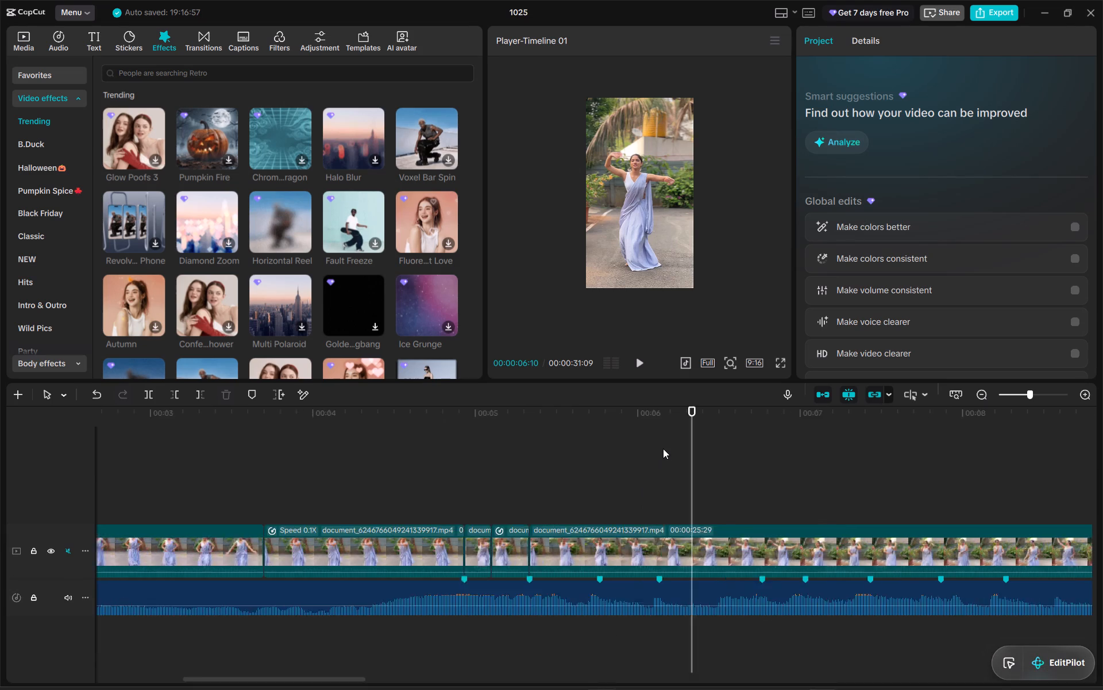
{"action": "scroll", "coordinate": [663, 448], "scroll_direction": "down", "scroll_amount": 1}
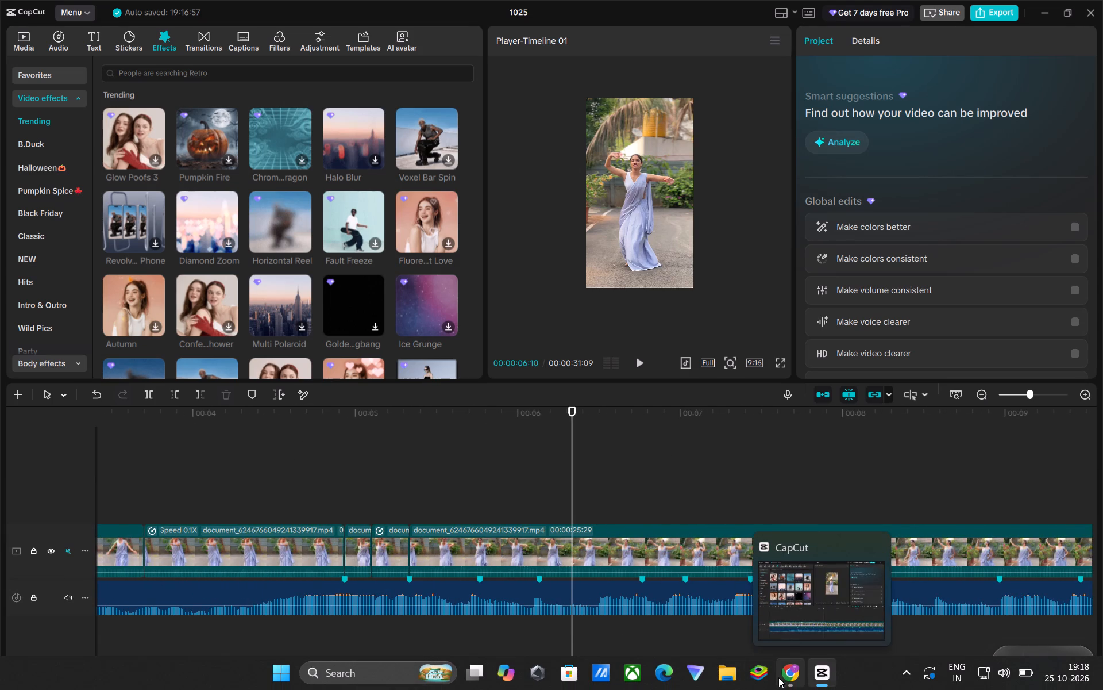
{"action": "left_click", "coordinate": [789, 618]}
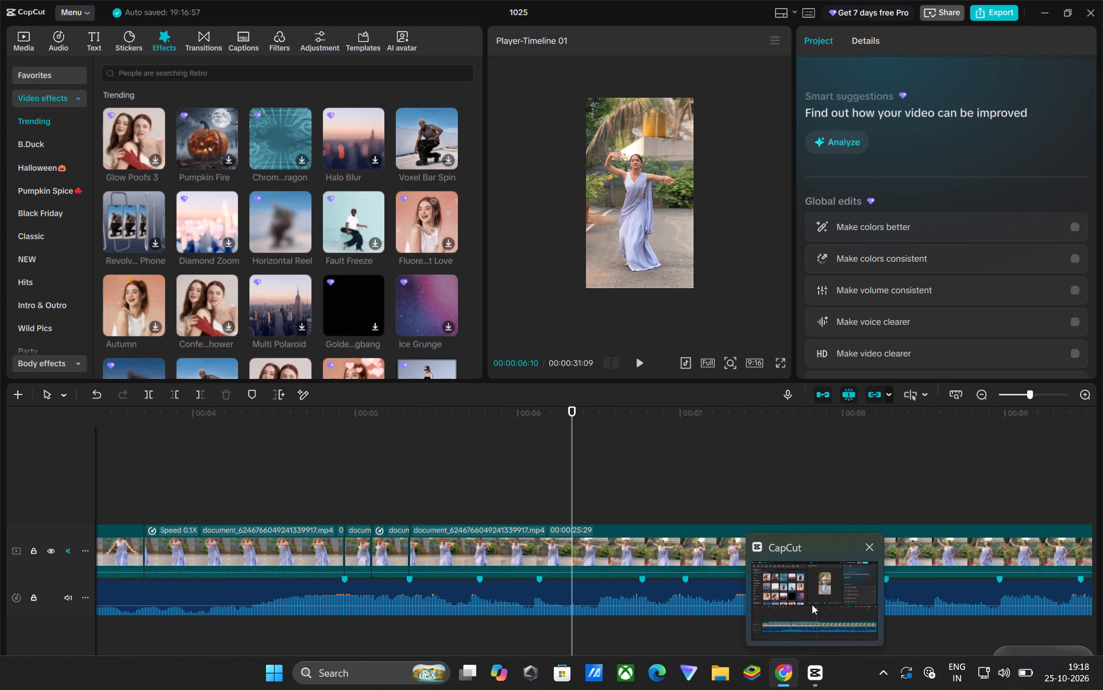
{"action": "left_click", "coordinate": [812, 604]}
{"action": "left_click", "coordinate": [295, 425]}
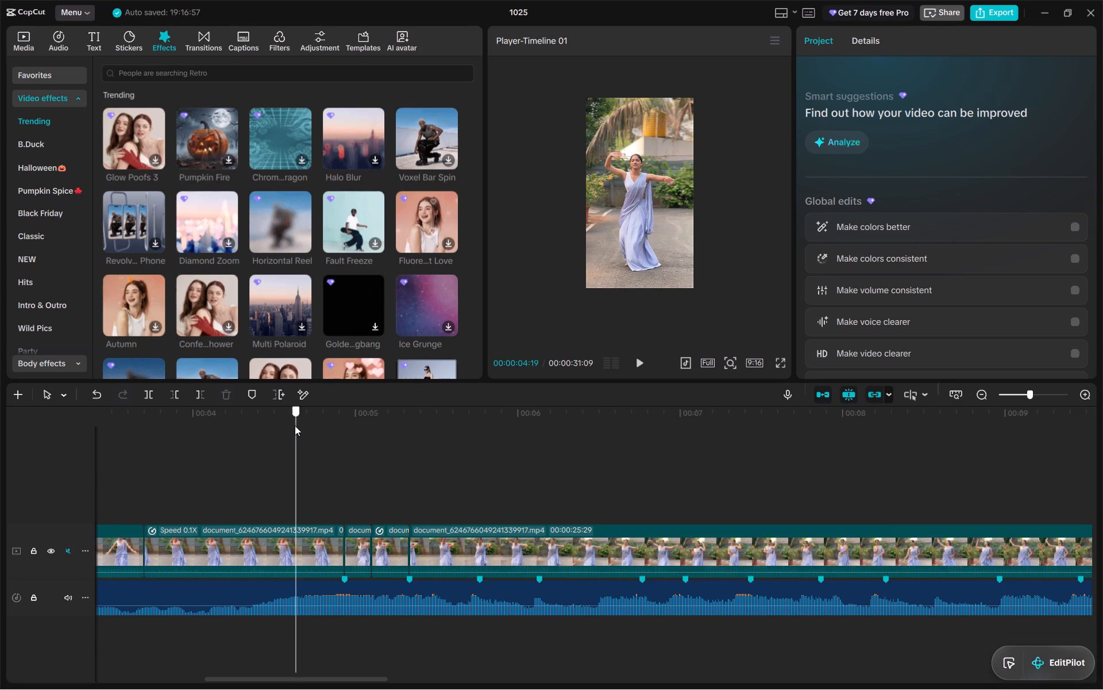
{"action": "key", "text": "space"}
{"action": "key", "text": "space"}
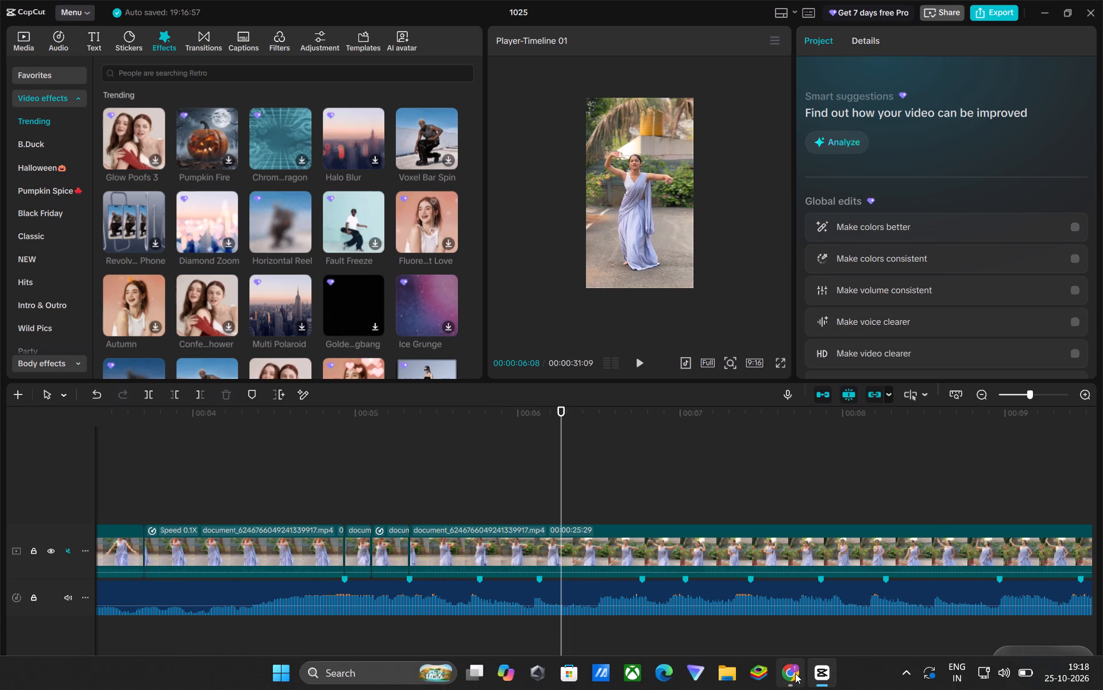
Delete the beat marker at 00:00:05:23 from the audio clip, replaying that section to check the beat.
{"action": "left_click", "coordinate": [481, 580]}
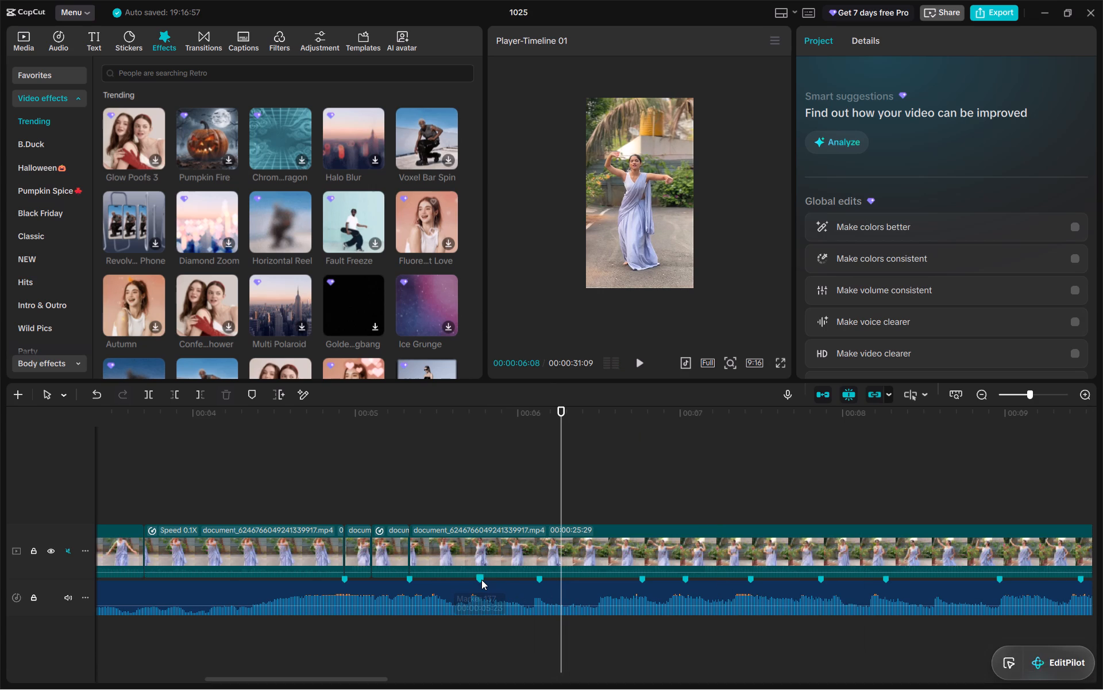
{"action": "key", "text": "BackSpace"}
{"action": "left_click", "coordinate": [433, 424]}
{"action": "key", "text": "space"}
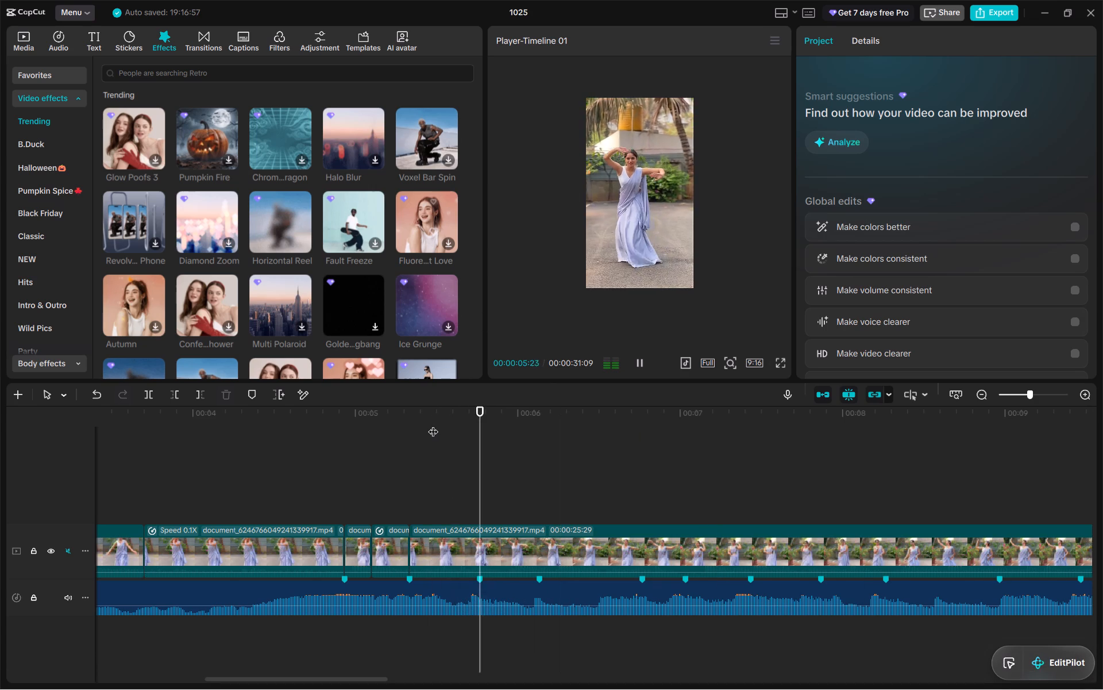
{"action": "key", "text": "space"}
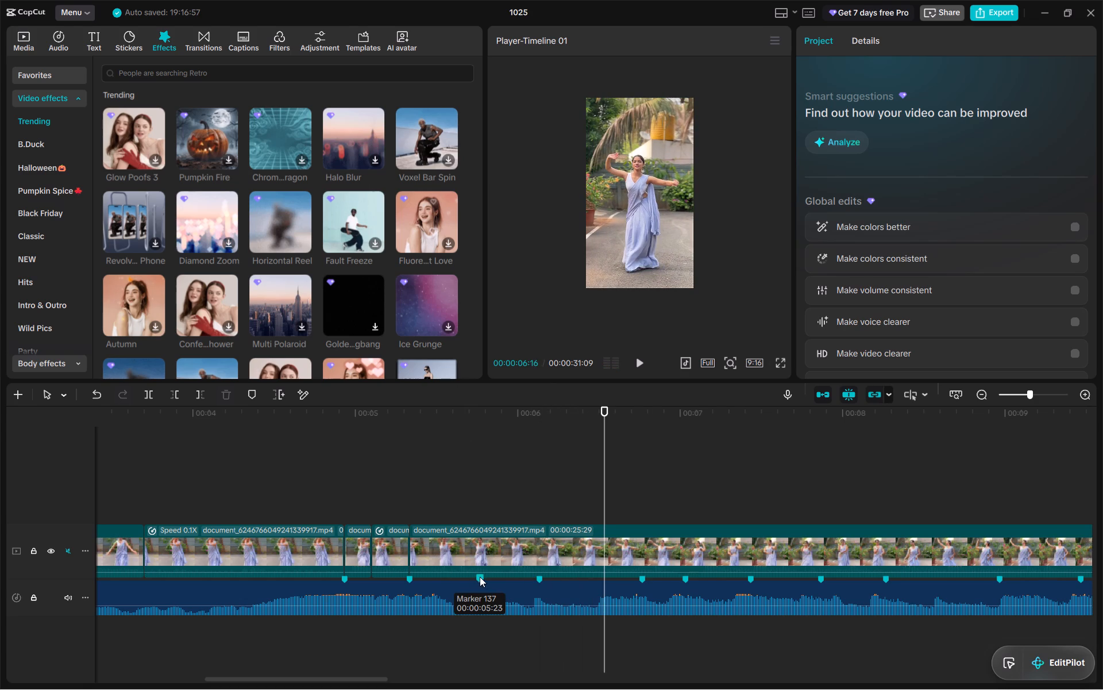
{"action": "left_click", "coordinate": [479, 579]}
{"action": "right_click", "coordinate": [479, 579]}
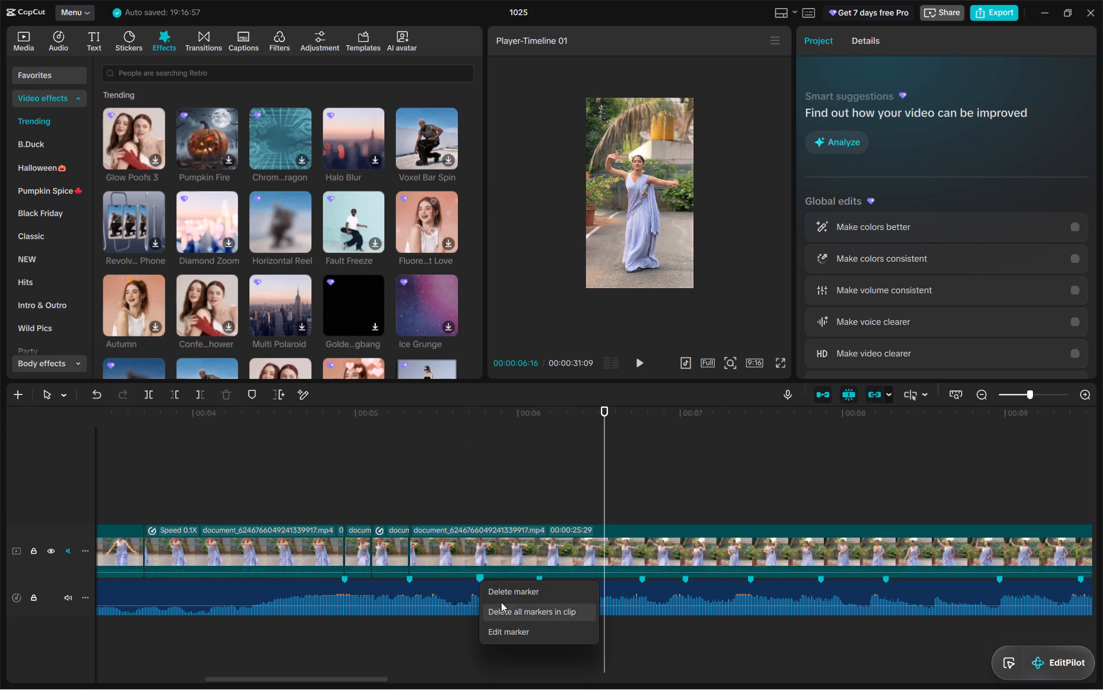
{"action": "left_click", "coordinate": [507, 594]}
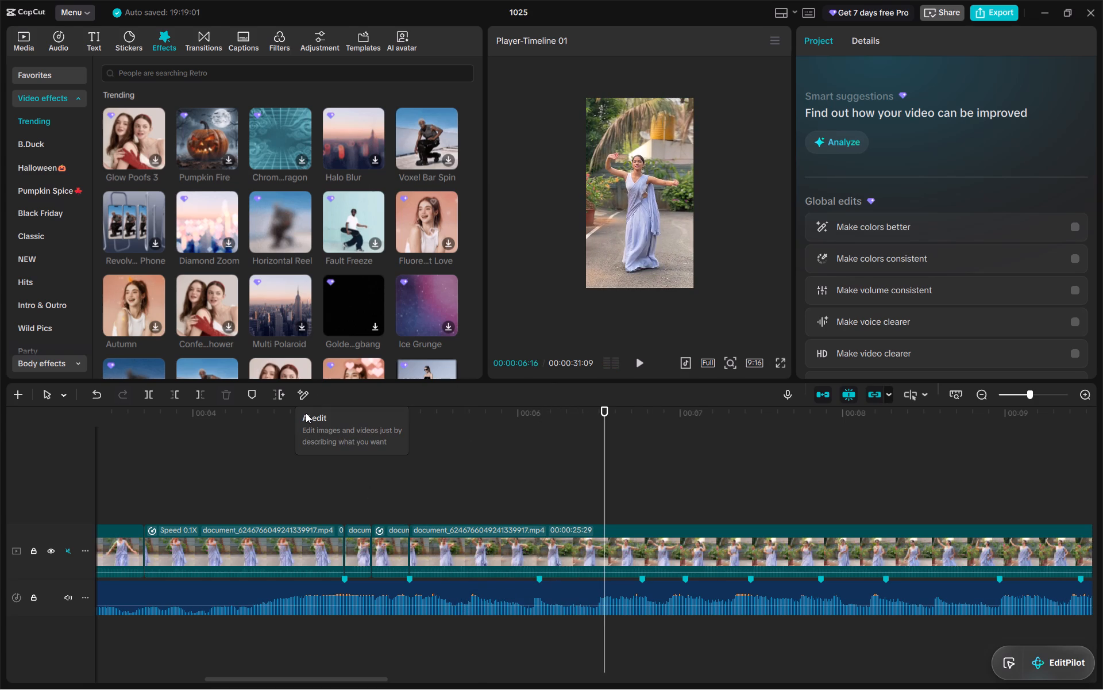
Play the timeline from just after 00:00:04:15 to past 00:00:06 to check the remaining beat markers.
{"action": "left_click", "coordinate": [306, 413]}
{"action": "left_click", "coordinate": [281, 416]}
{"action": "key", "text": "space"}
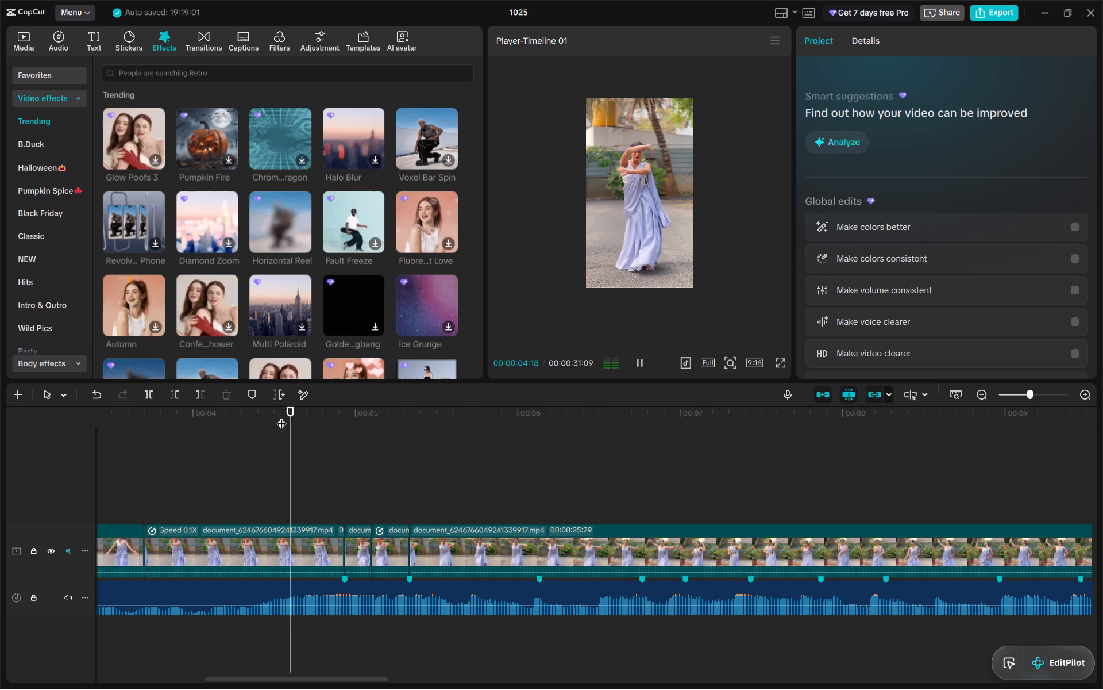
{"action": "key", "text": "space"}
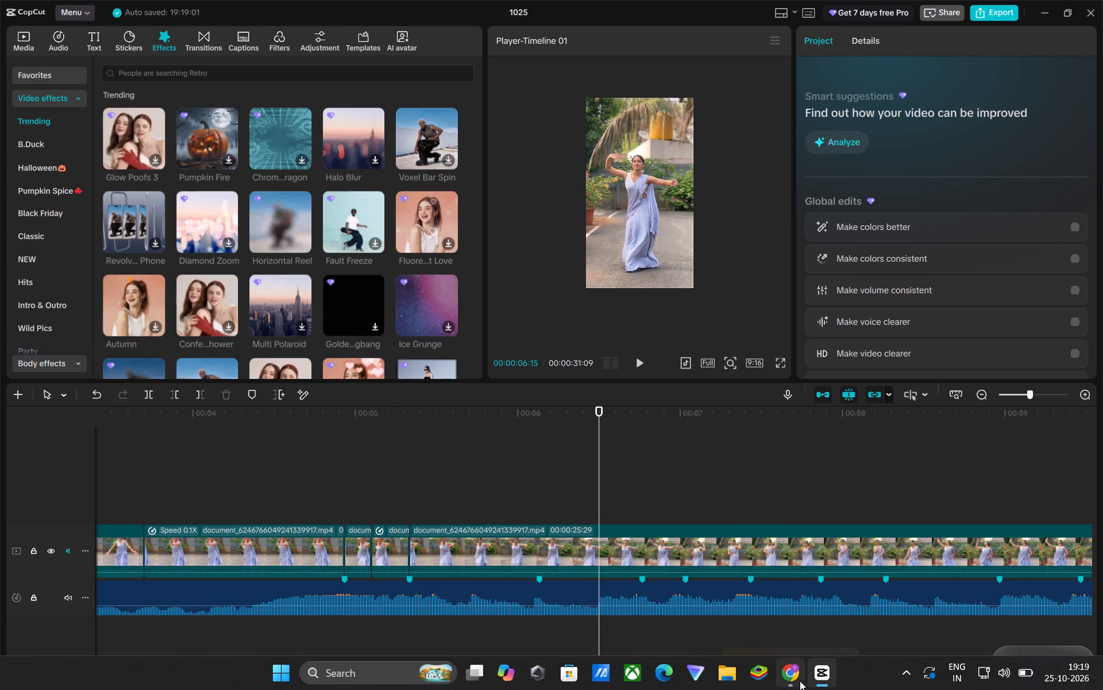
Switch to the YouTube tutorial in Chrome and watch the next clip-splitting and custom speed part, pausing at about 4:17 and again at 4:47.
{"action": "left_click", "coordinate": [797, 595]}
{"action": "left_click", "coordinate": [476, 339]}
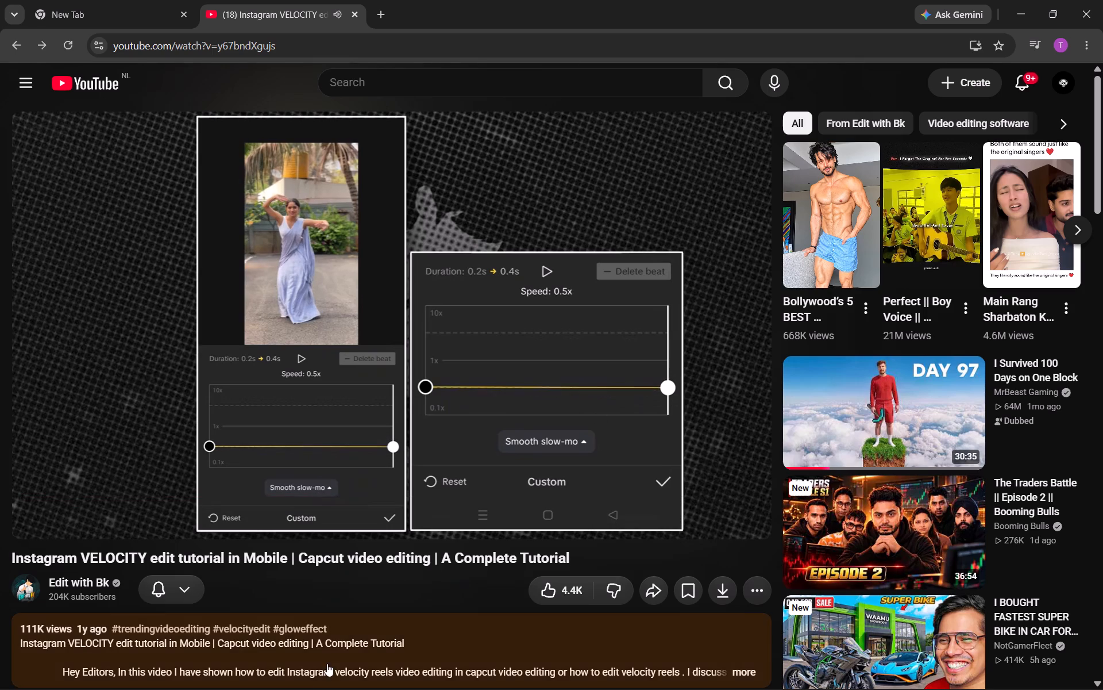
{"action": "left_click", "coordinate": [333, 369]}
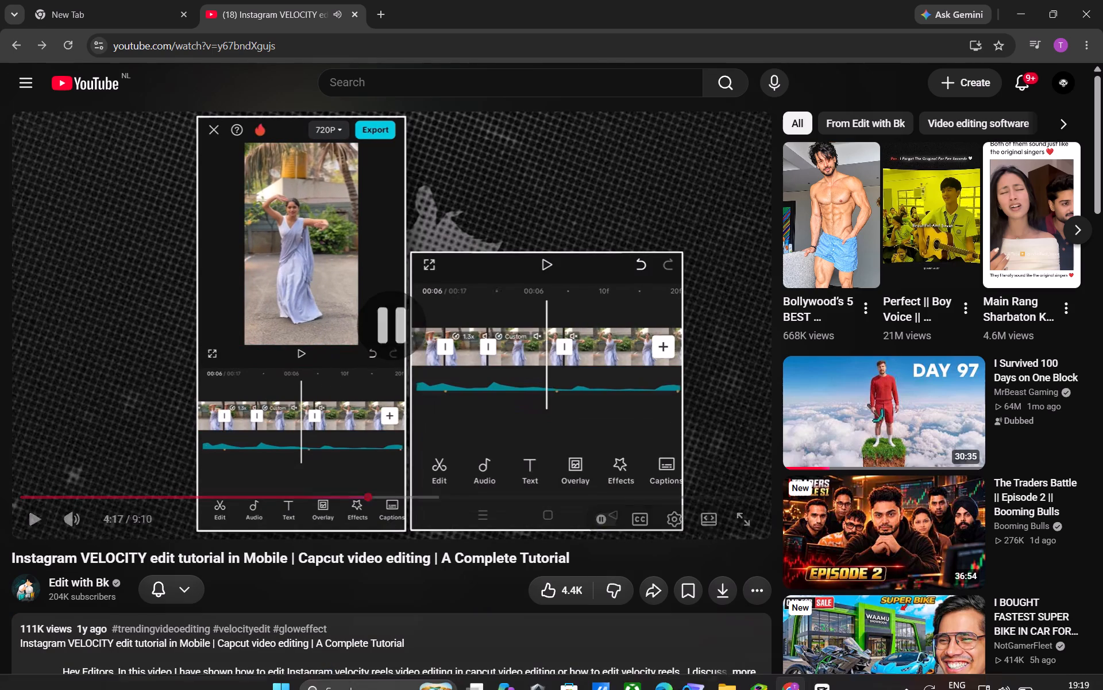
{"action": "left_click", "coordinate": [545, 411]}
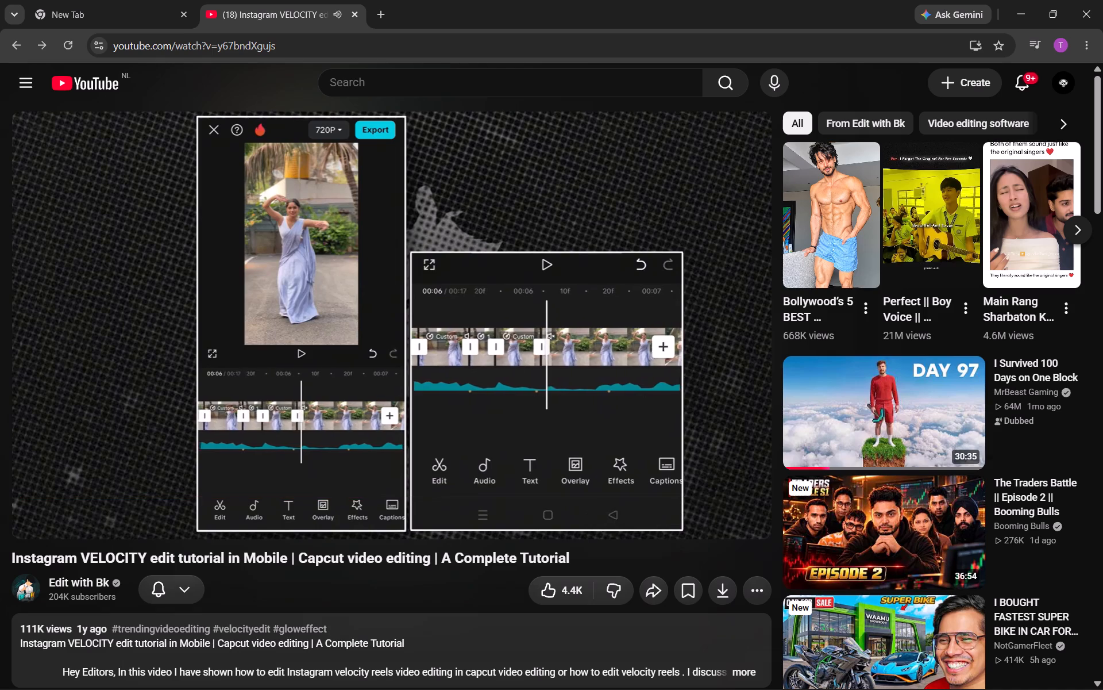
{"action": "left_click", "coordinate": [446, 317]}
{"action": "left_click", "coordinate": [446, 317]}
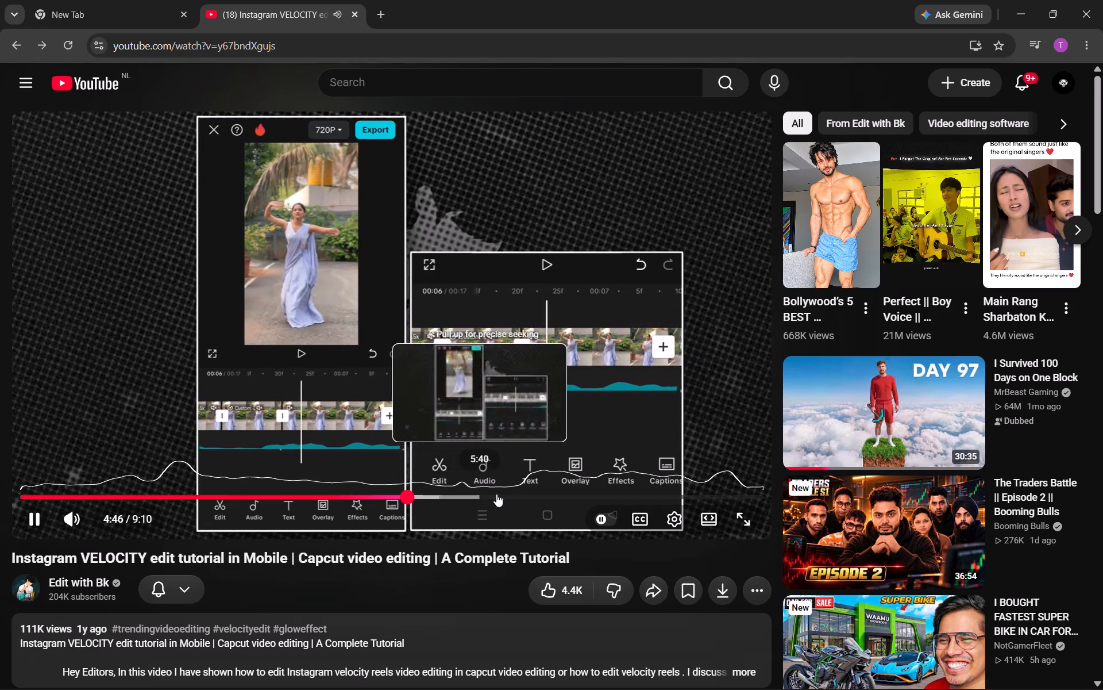
{"action": "left_click", "coordinate": [419, 351]}
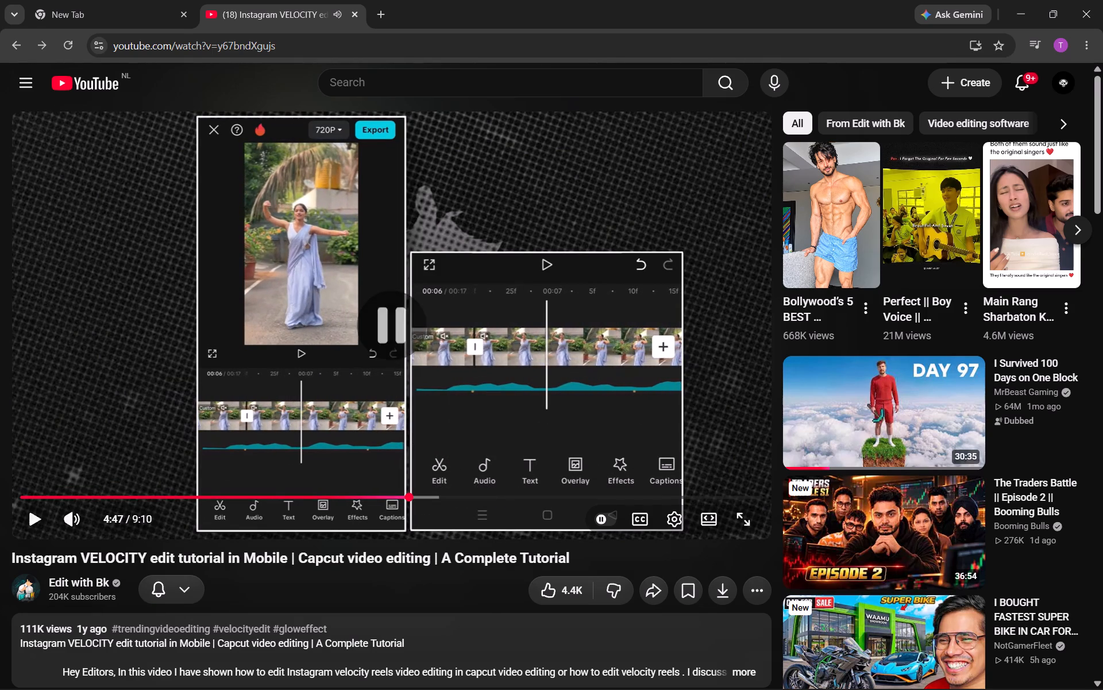
Return to CapCut and replay the timeline from around 00:00:05 to past 00:00:06 to check the dance moves against the beat markers.
{"action": "left_click", "coordinate": [826, 682]}
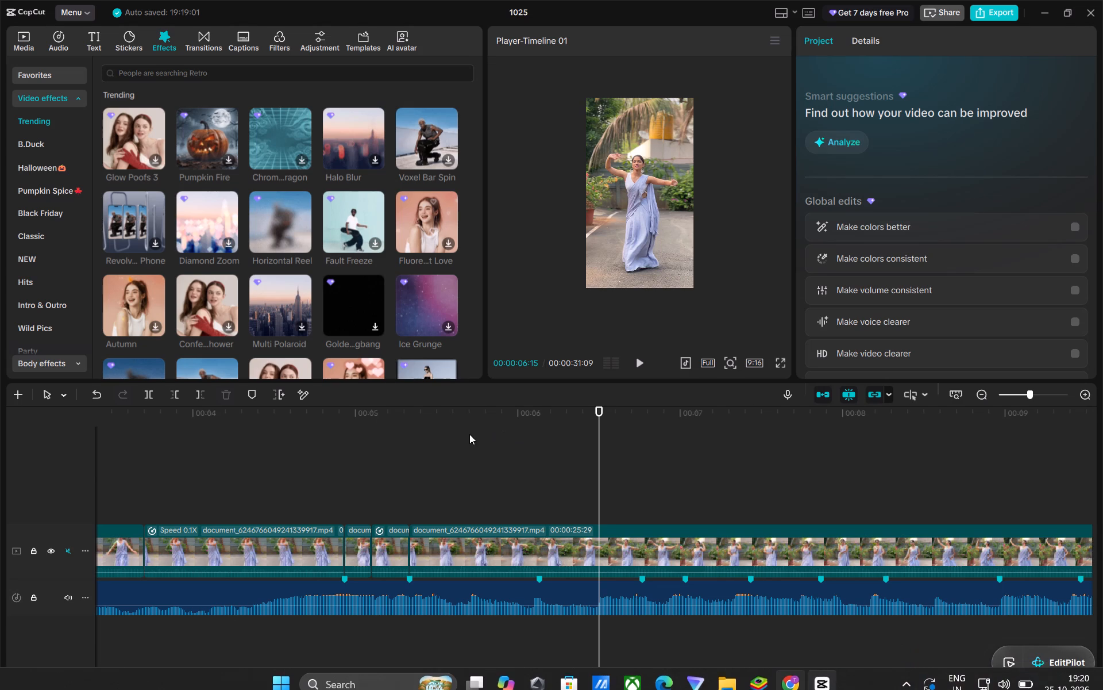
{"action": "left_click", "coordinate": [399, 427]}
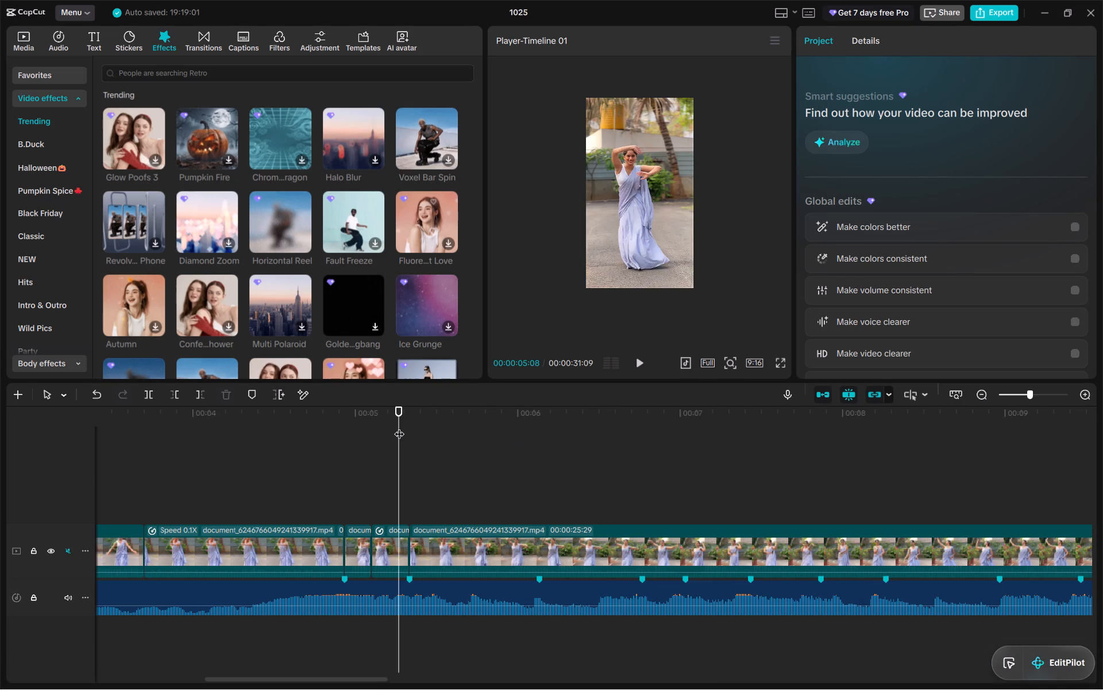
{"action": "key", "text": "space"}
{"action": "key", "text": "space"}
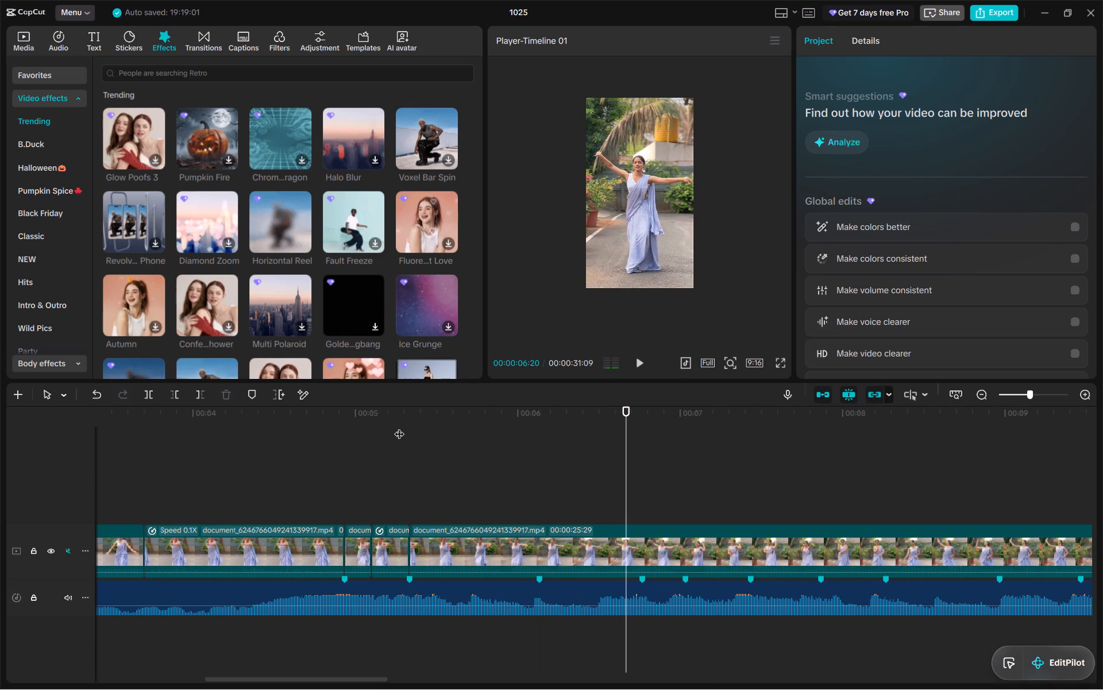
{"action": "left_click", "coordinate": [440, 423]}
{"action": "left_click_drag", "start_coordinate": [440, 423], "coordinate": [446, 423]}
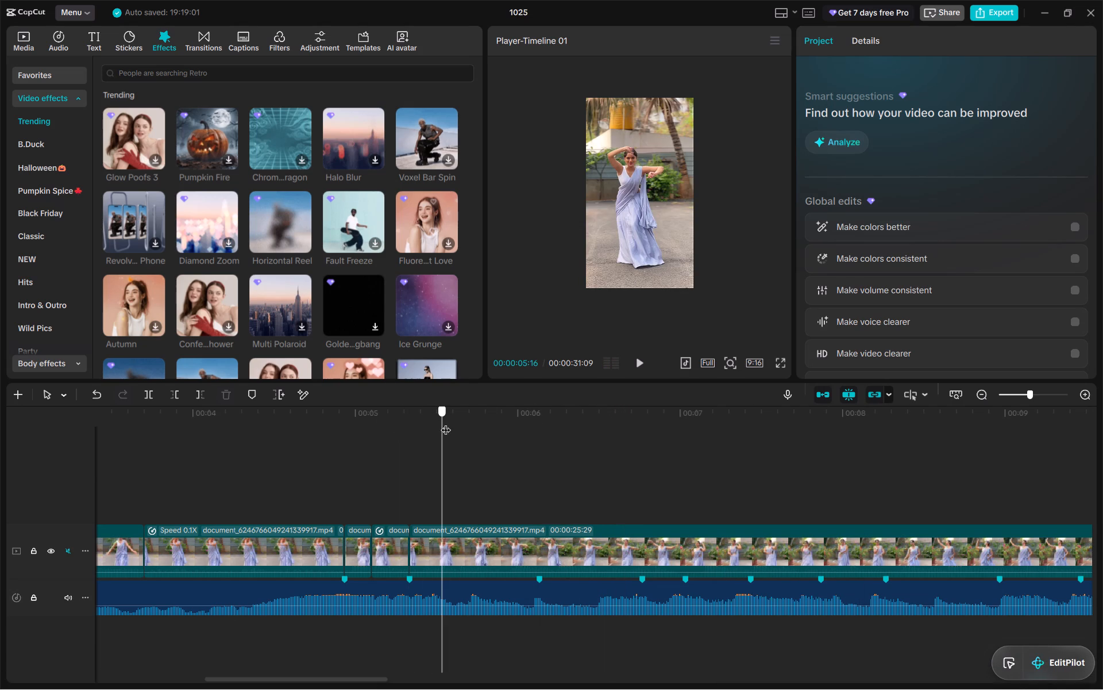
{"action": "left_click_drag", "start_coordinate": [446, 423], "coordinate": [394, 444]}
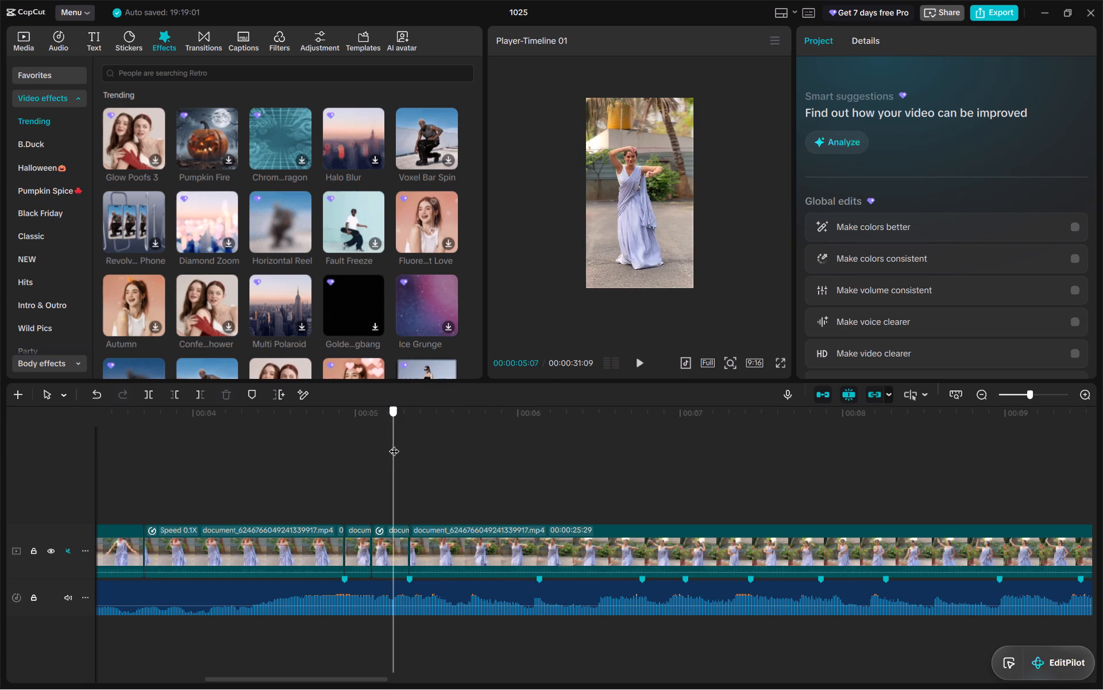
{"action": "left_click_drag", "start_coordinate": [394, 444], "coordinate": [415, 447]}
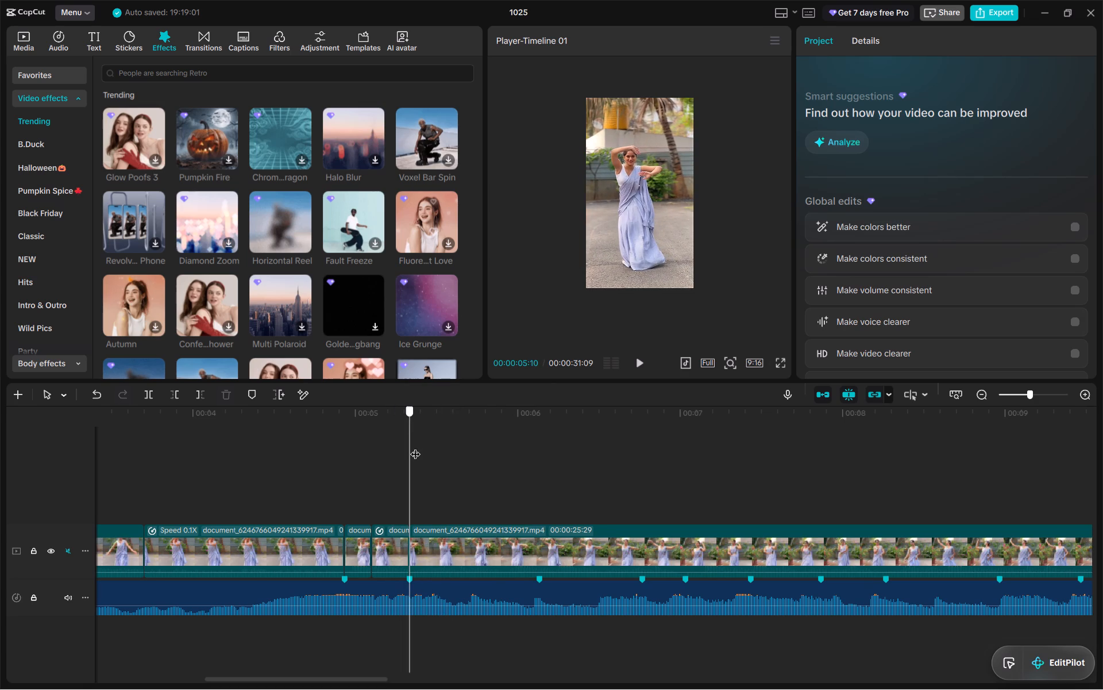
{"action": "left_click_drag", "start_coordinate": [415, 447], "coordinate": [429, 455]}
{"action": "key", "text": "space"}
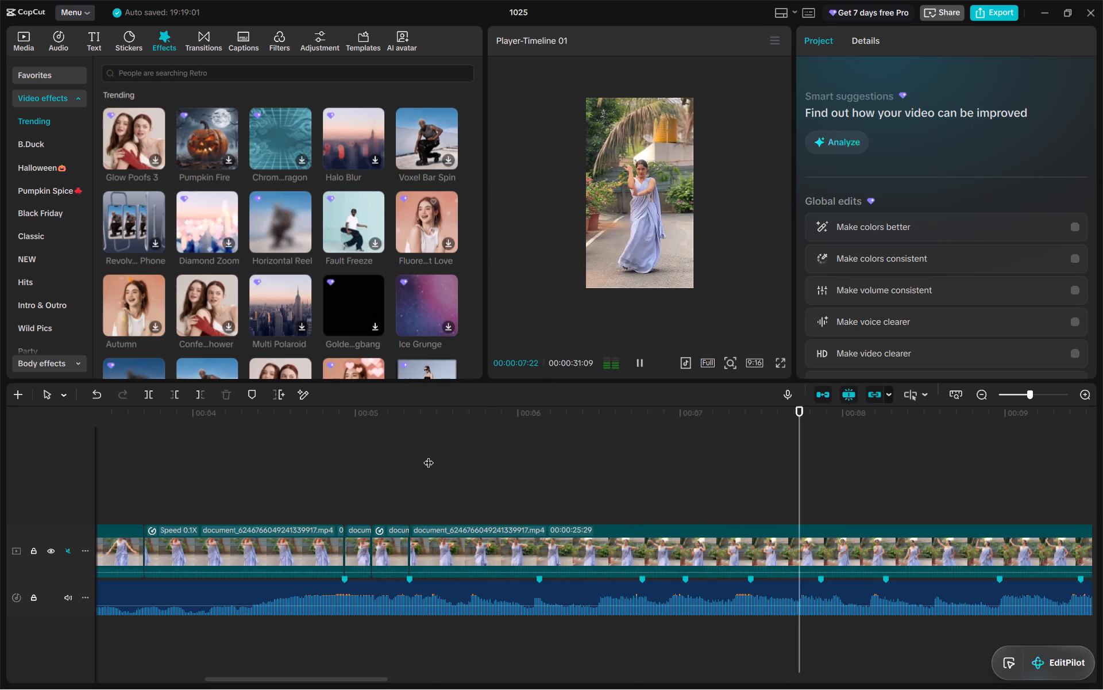
{"action": "key", "text": "space"}
{"action": "left_click", "coordinate": [347, 420]}
{"action": "key", "text": "space"}
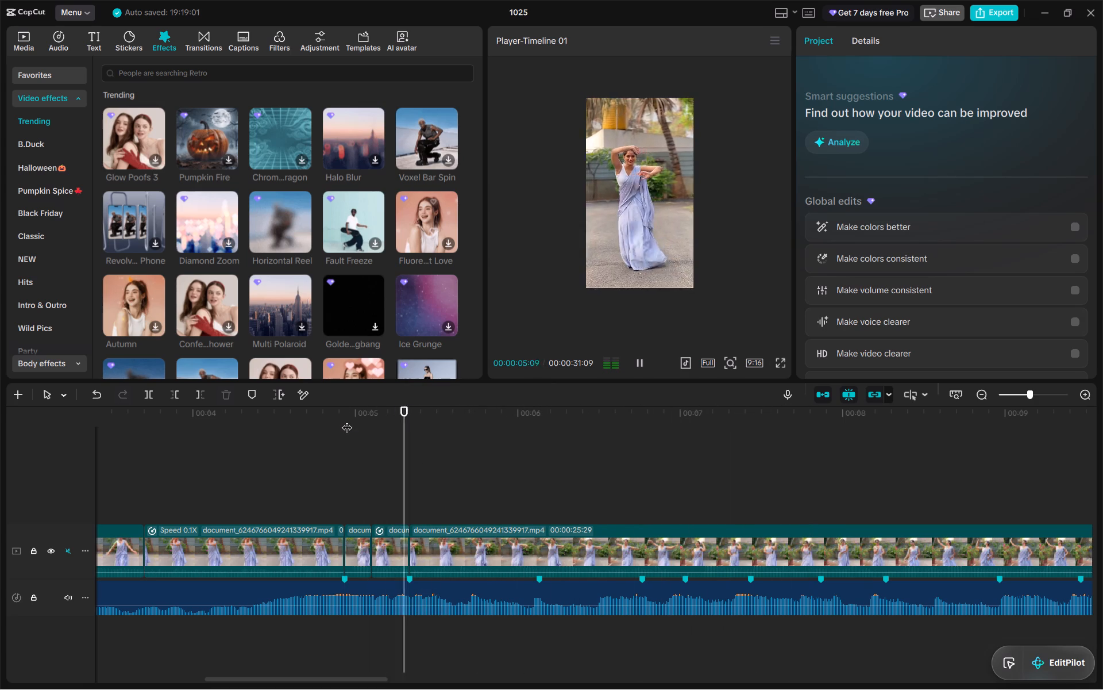
{"action": "key", "text": "space"}
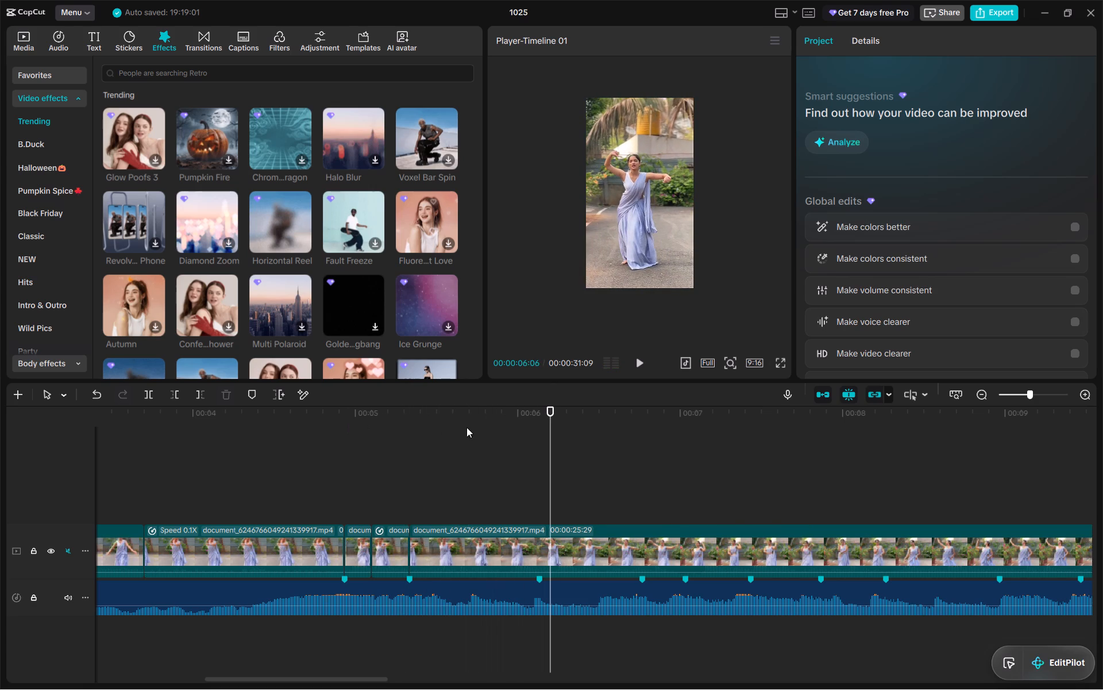
Find the next pose change after the 00:00:05:10 marker and split the long video clip at 00:00:05:19.
{"action": "left_click_drag", "start_coordinate": [552, 449], "coordinate": [439, 444]}
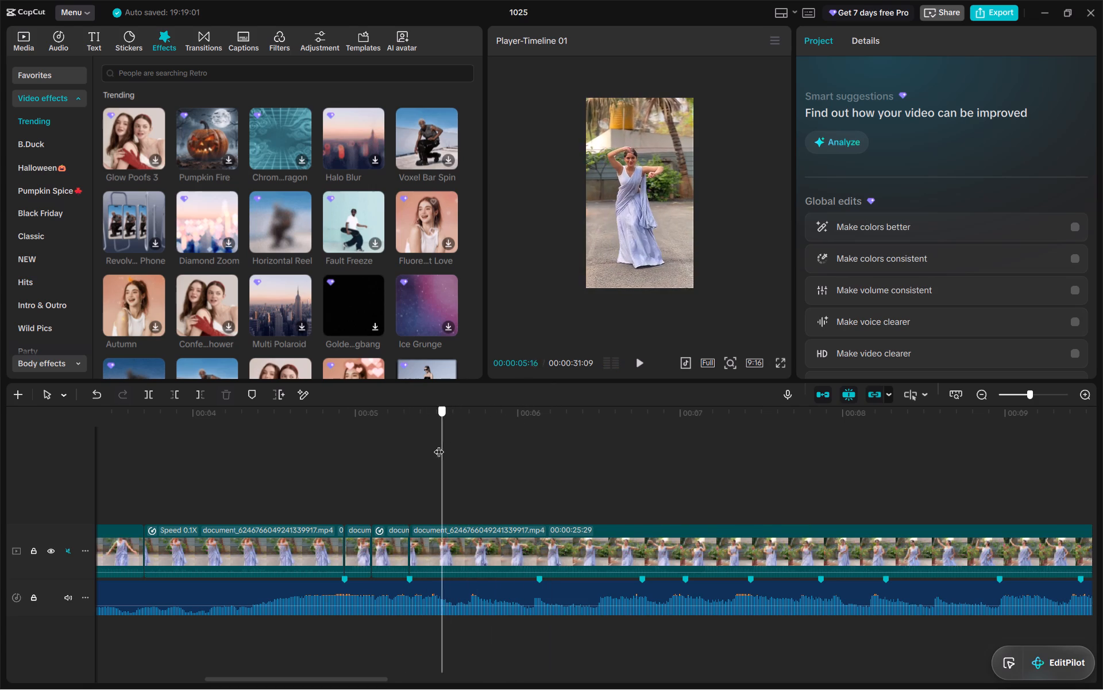
{"action": "left_click_drag", "start_coordinate": [439, 444], "coordinate": [415, 439]}
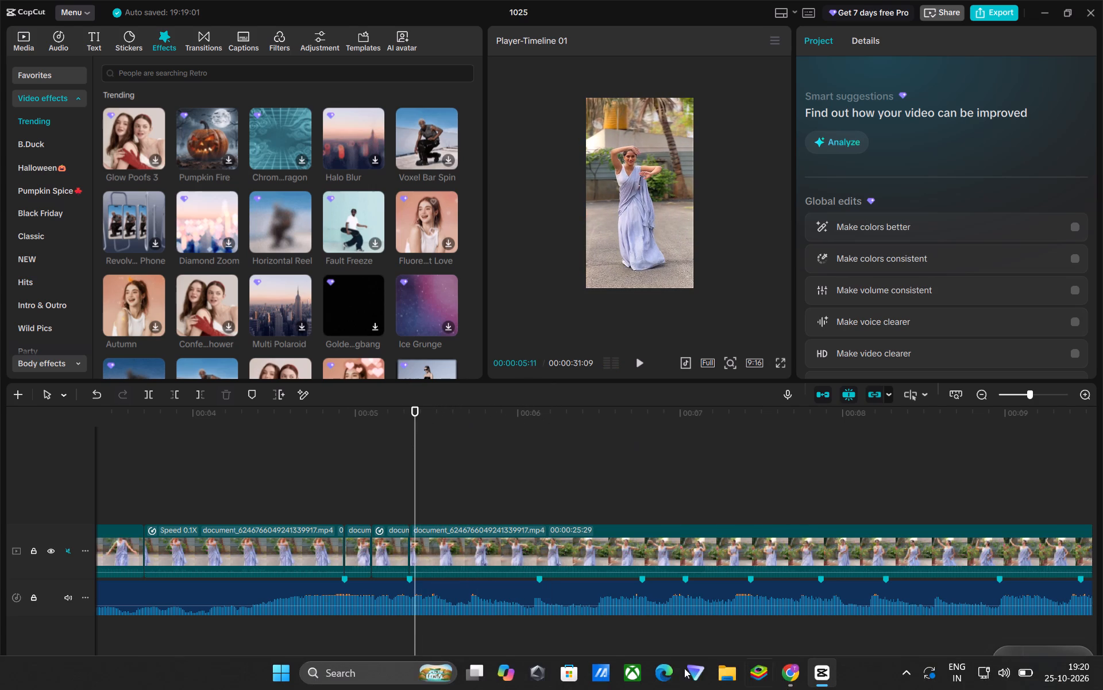
{"action": "left_click_drag", "start_coordinate": [453, 416], "coordinate": [438, 418]}
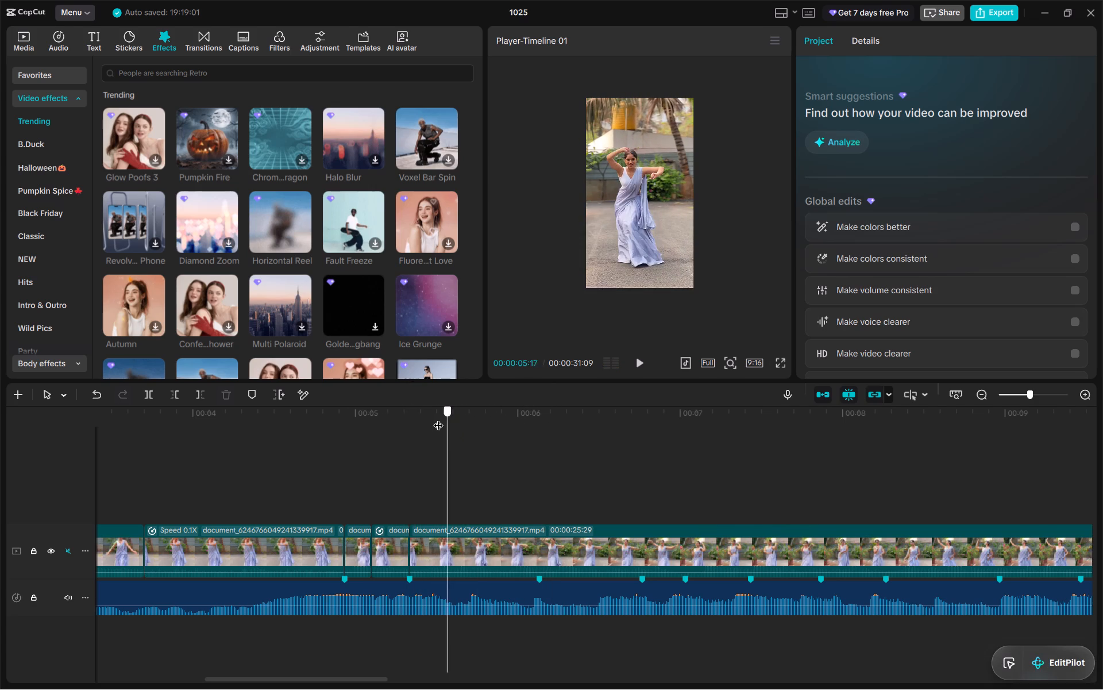
{"action": "left_click_drag", "start_coordinate": [438, 418], "coordinate": [456, 424]}
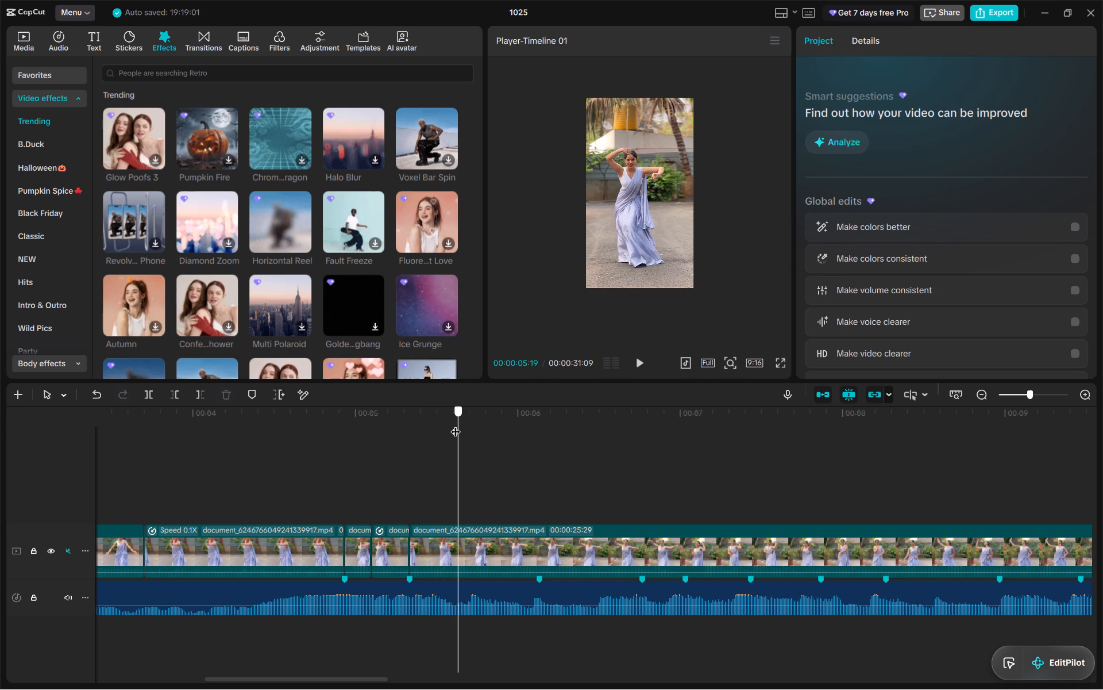
{"action": "left_click_drag", "start_coordinate": [456, 424], "coordinate": [516, 434]}
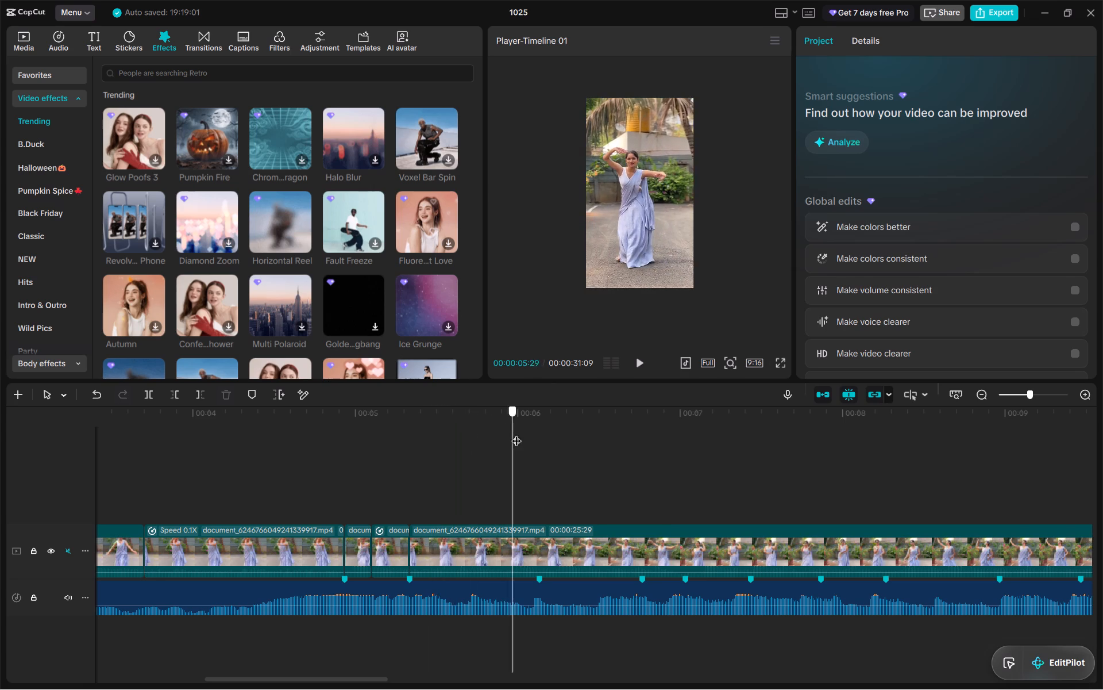
{"action": "left_click_drag", "start_coordinate": [516, 434], "coordinate": [458, 440]}
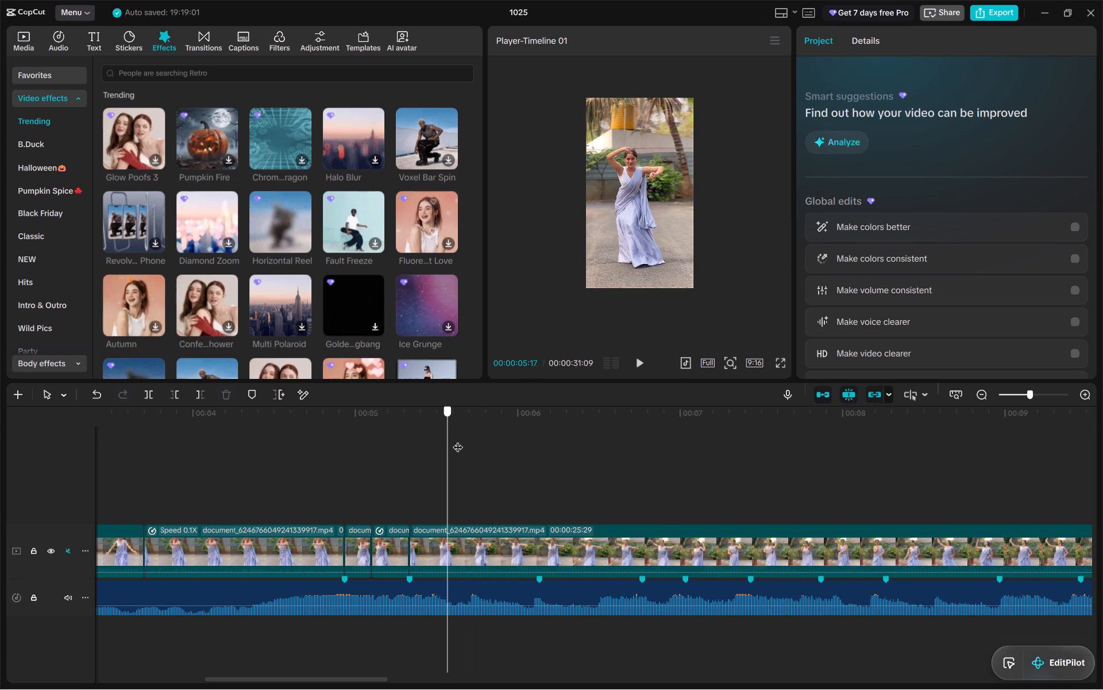
{"action": "left_click_drag", "start_coordinate": [458, 440], "coordinate": [465, 441]}
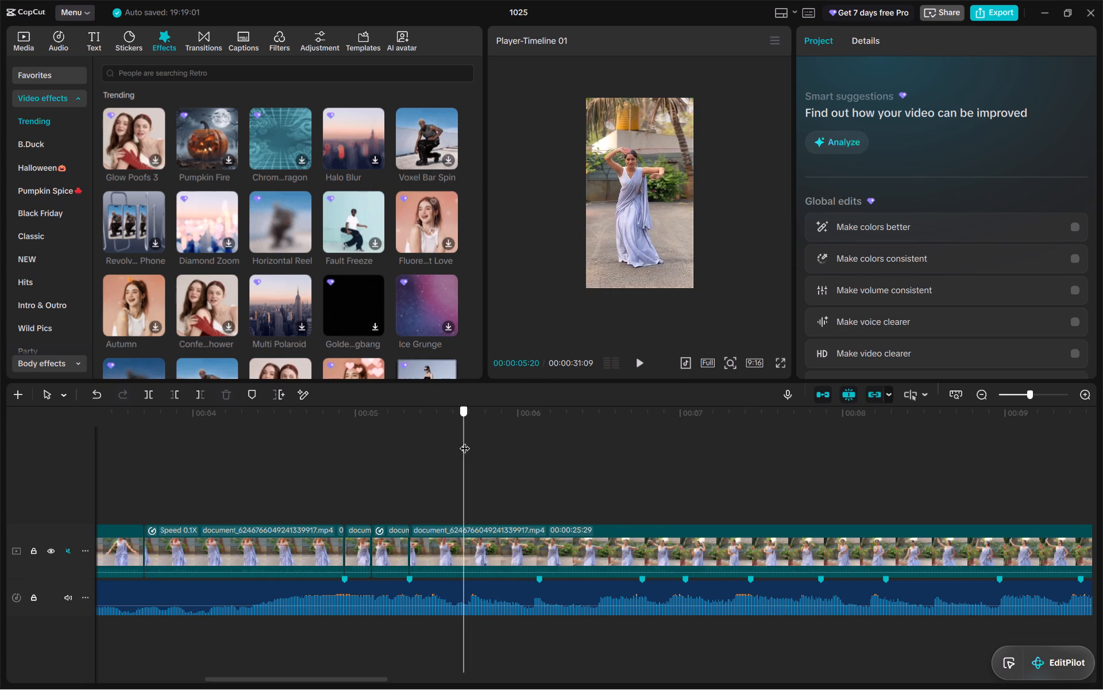
{"action": "left_click_drag", "start_coordinate": [465, 441], "coordinate": [463, 441]}
{"action": "left_click", "coordinate": [463, 441]}
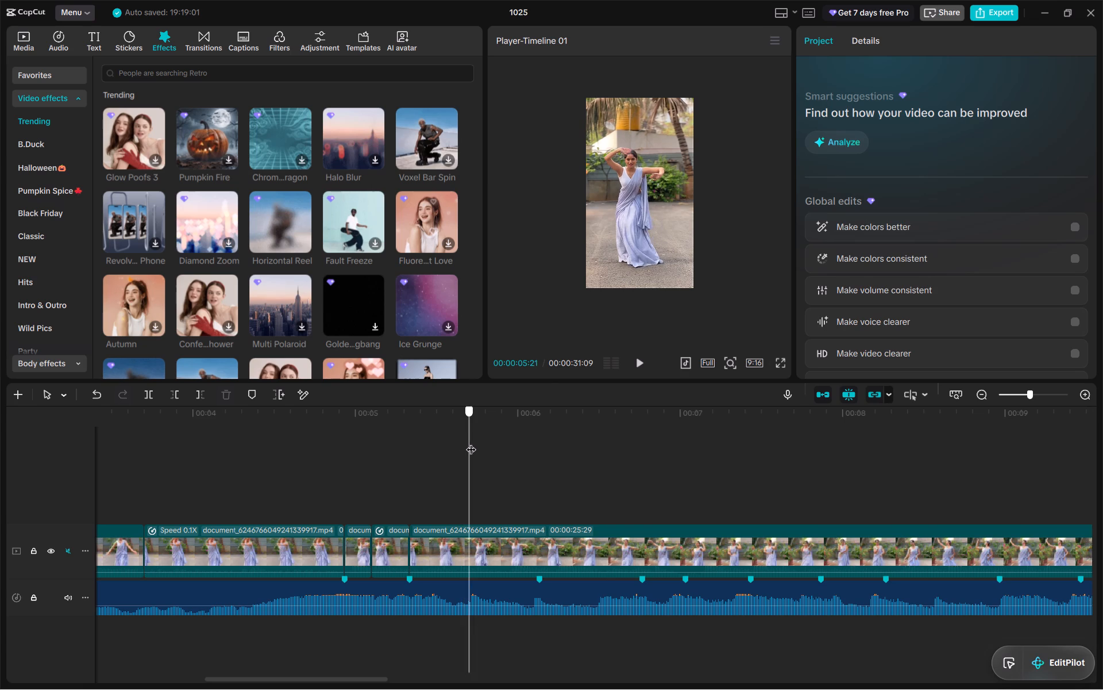
{"action": "left_click", "coordinate": [439, 563]}
{"action": "key", "text": "g"}
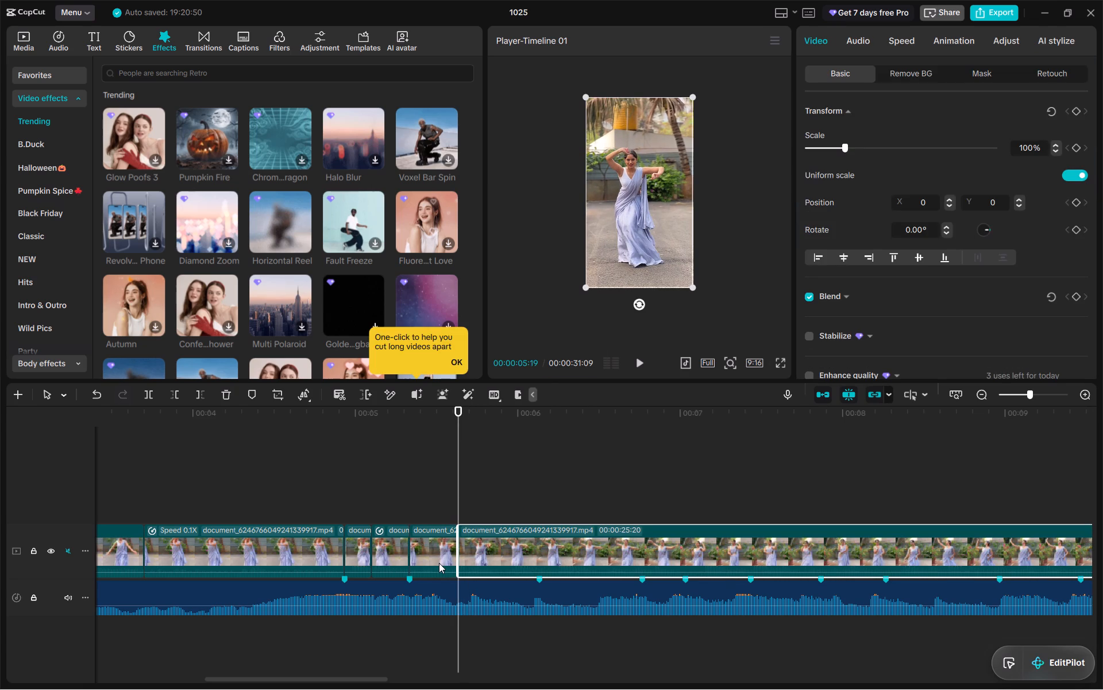
Set the standard speed of the short clip just before the new cut to 1.15x.
{"action": "left_click", "coordinate": [429, 557]}
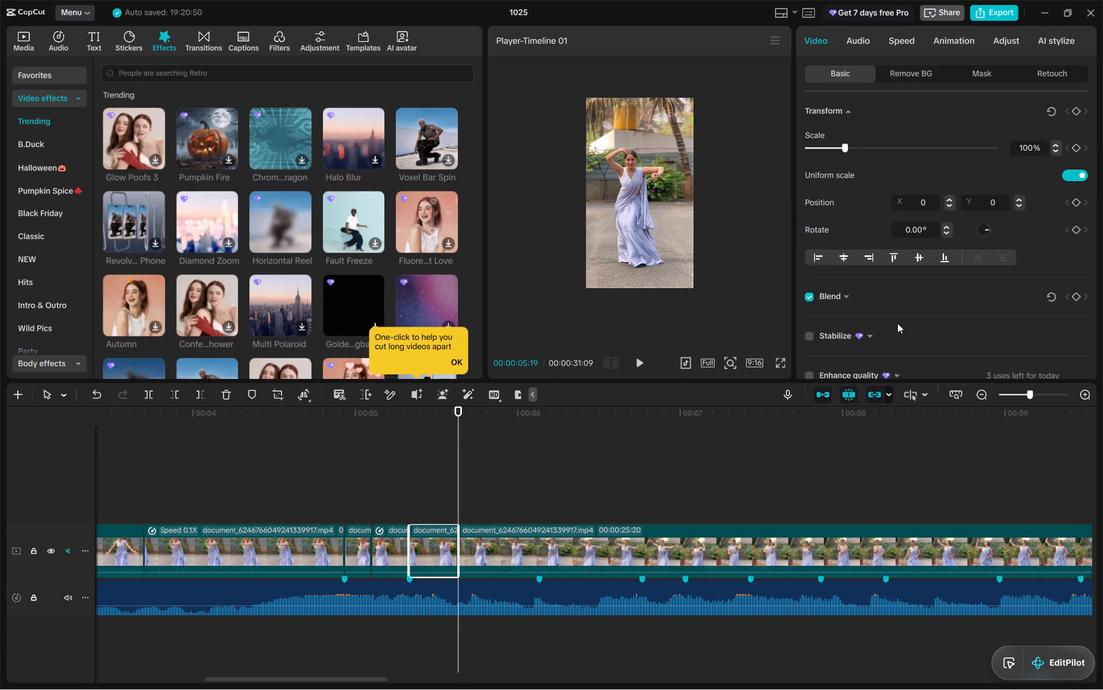
{"action": "left_click", "coordinate": [901, 34]}
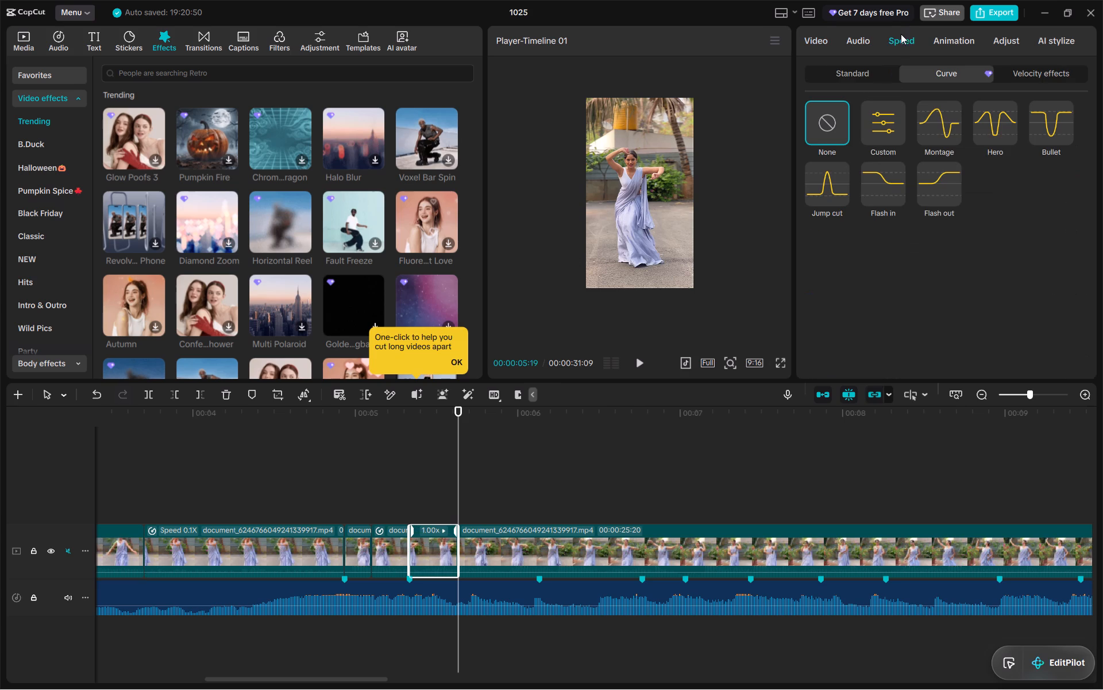
{"action": "left_click", "coordinate": [860, 78]}
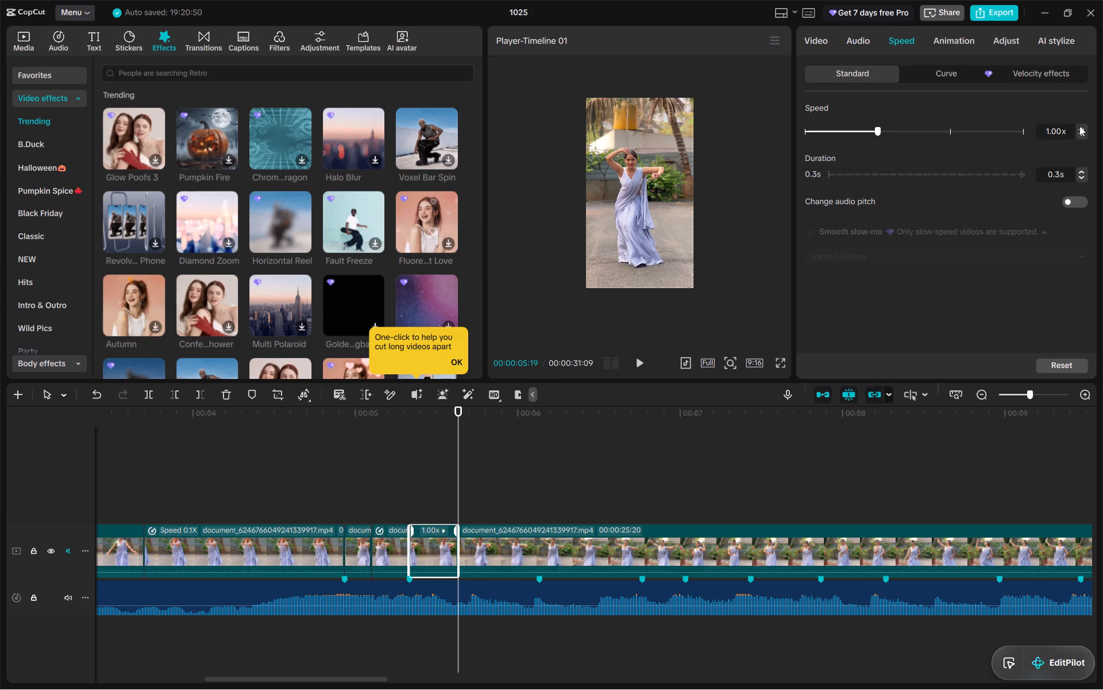
{"action": "left_click", "coordinate": [1079, 126]}
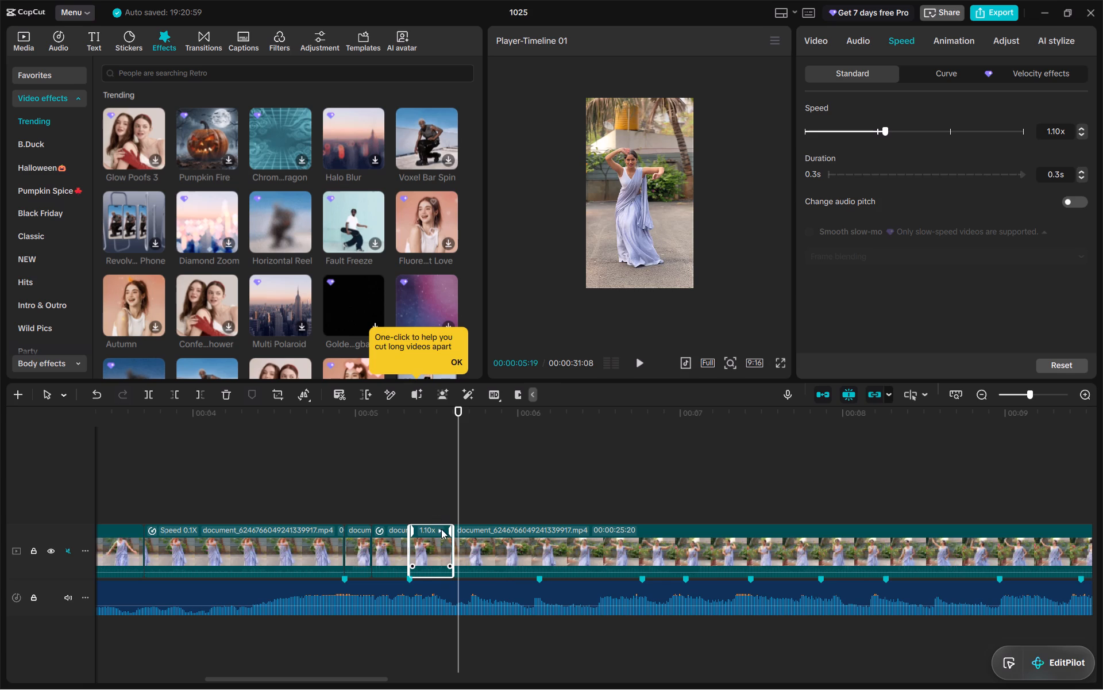
{"action": "left_click_drag", "start_coordinate": [451, 532], "coordinate": [445, 534]}
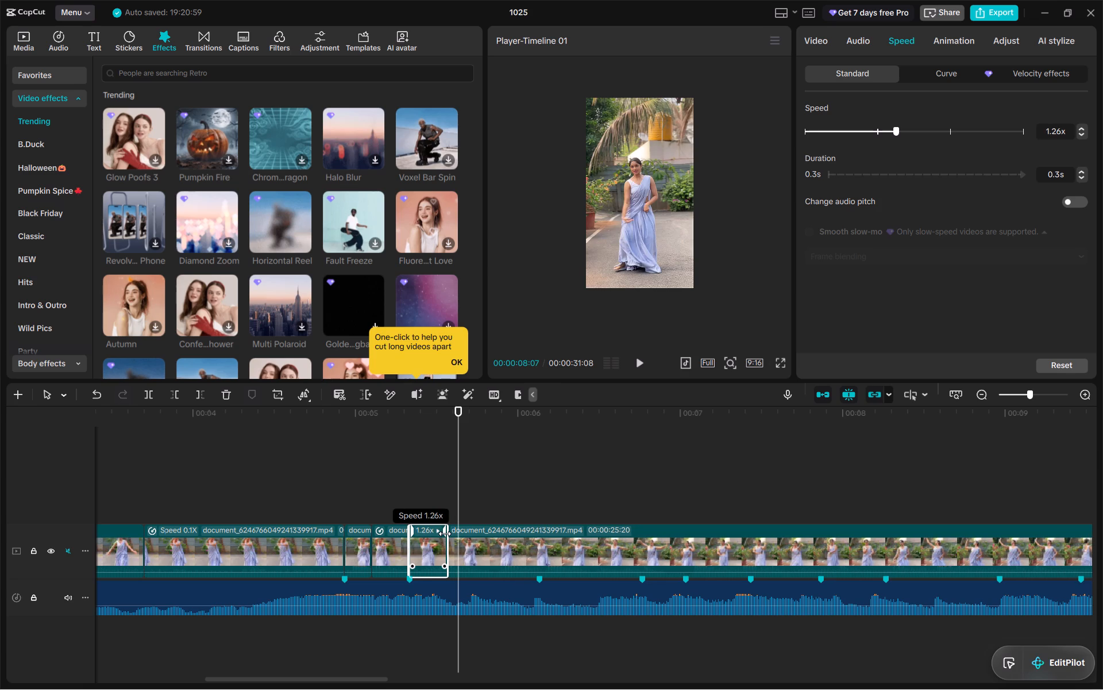
{"action": "left_click_drag", "start_coordinate": [445, 534], "coordinate": [463, 538]}
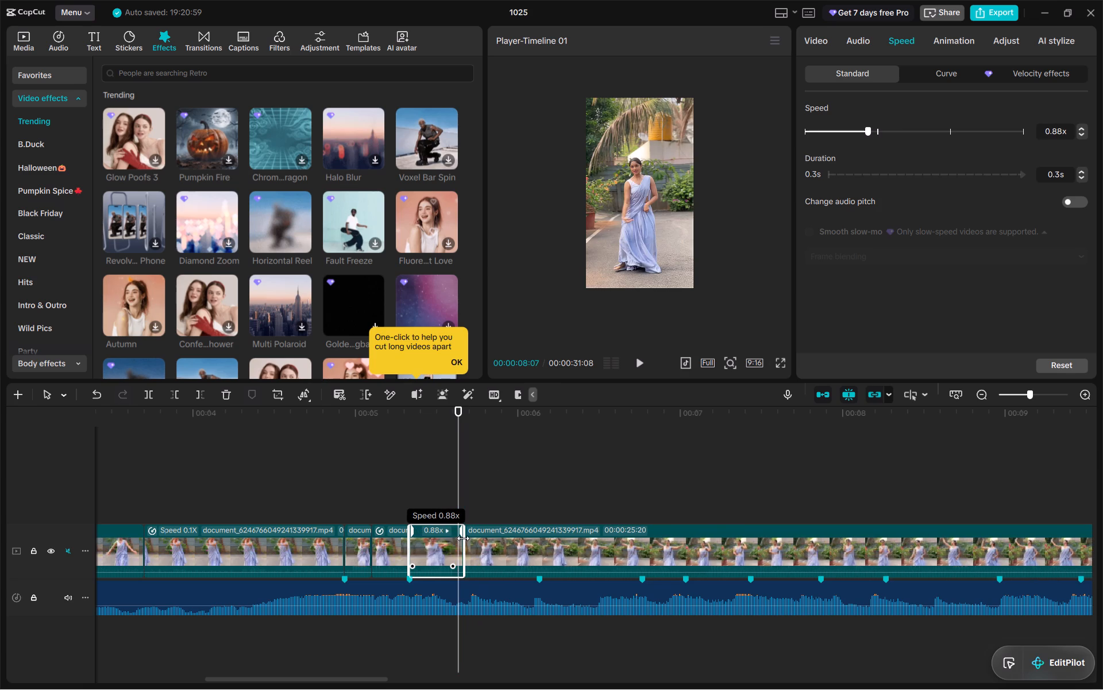
{"action": "left_click_drag", "start_coordinate": [463, 538], "coordinate": [483, 542]}
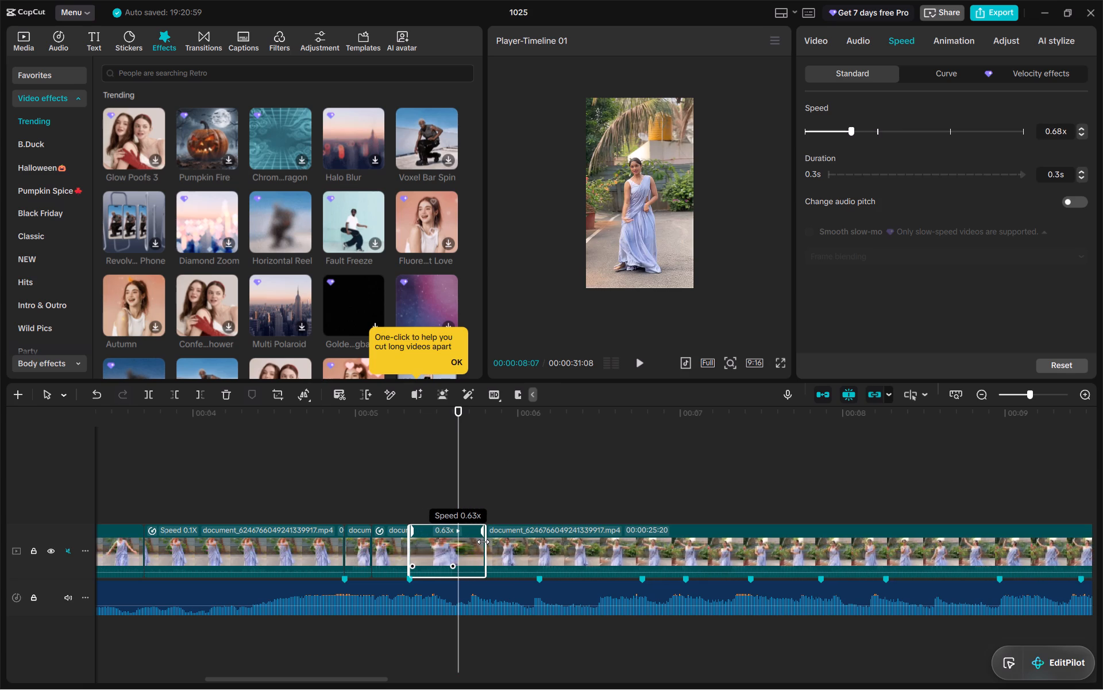
{"action": "left_click_drag", "start_coordinate": [483, 542], "coordinate": [451, 543]}
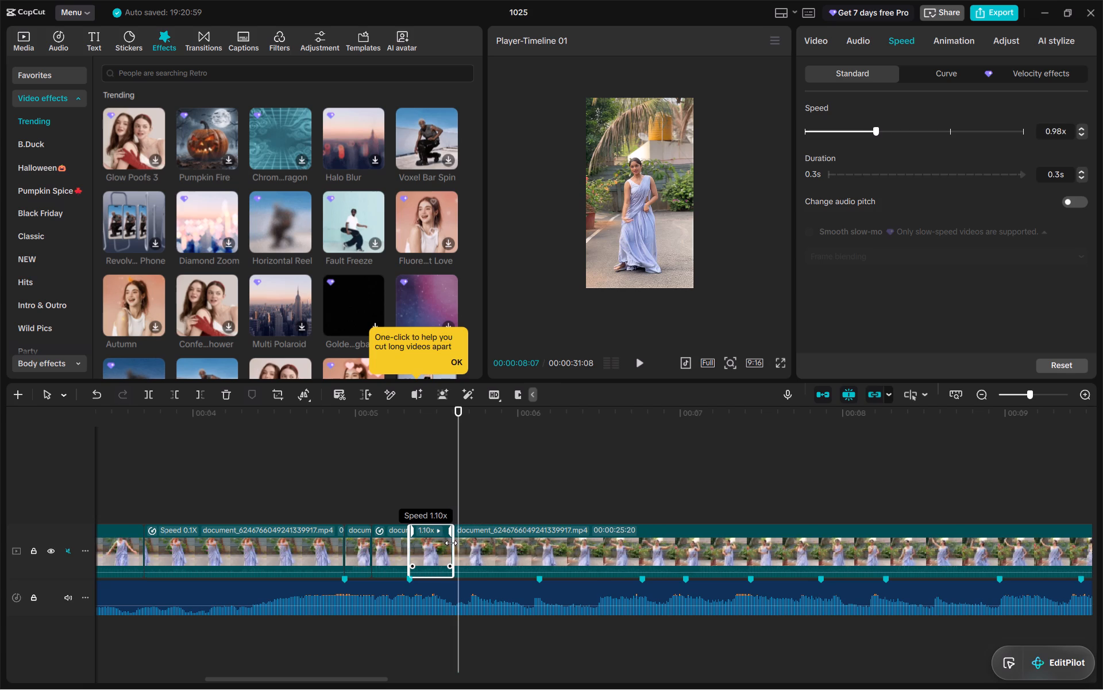
{"action": "left_click_drag", "start_coordinate": [451, 543], "coordinate": [449, 543]}
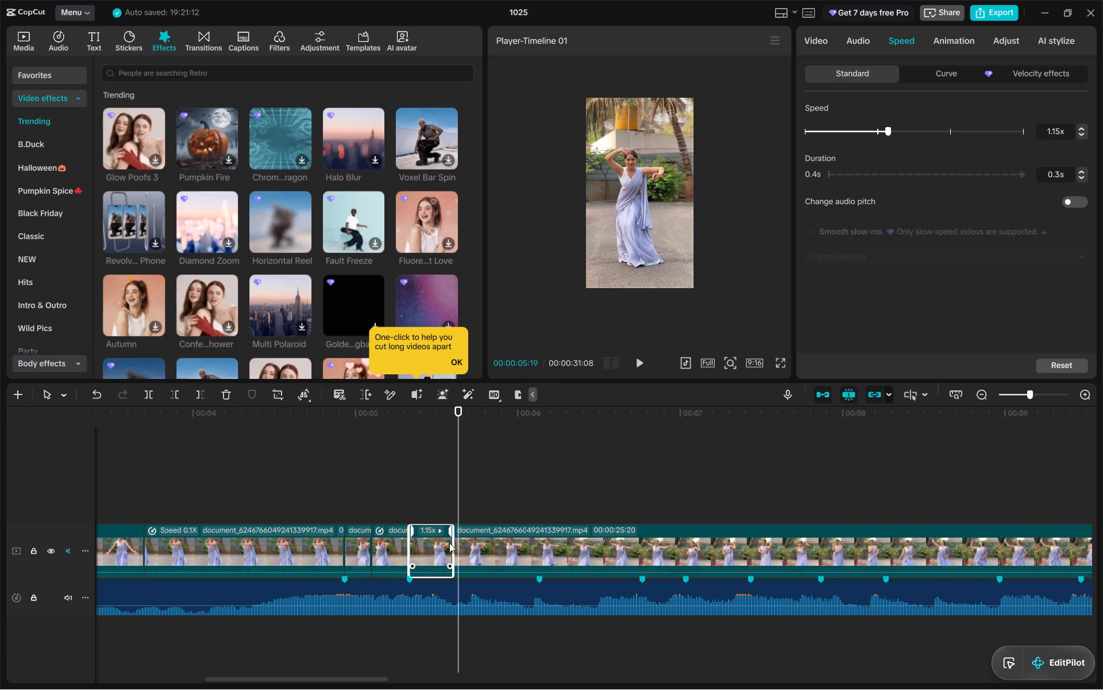
Replay the timeline from just before 00:00:05 to past 00:00:06 to check the sped-up clip against the beat.
{"action": "left_click_drag", "start_coordinate": [453, 459], "coordinate": [333, 458]}
{"action": "key", "text": "space"}
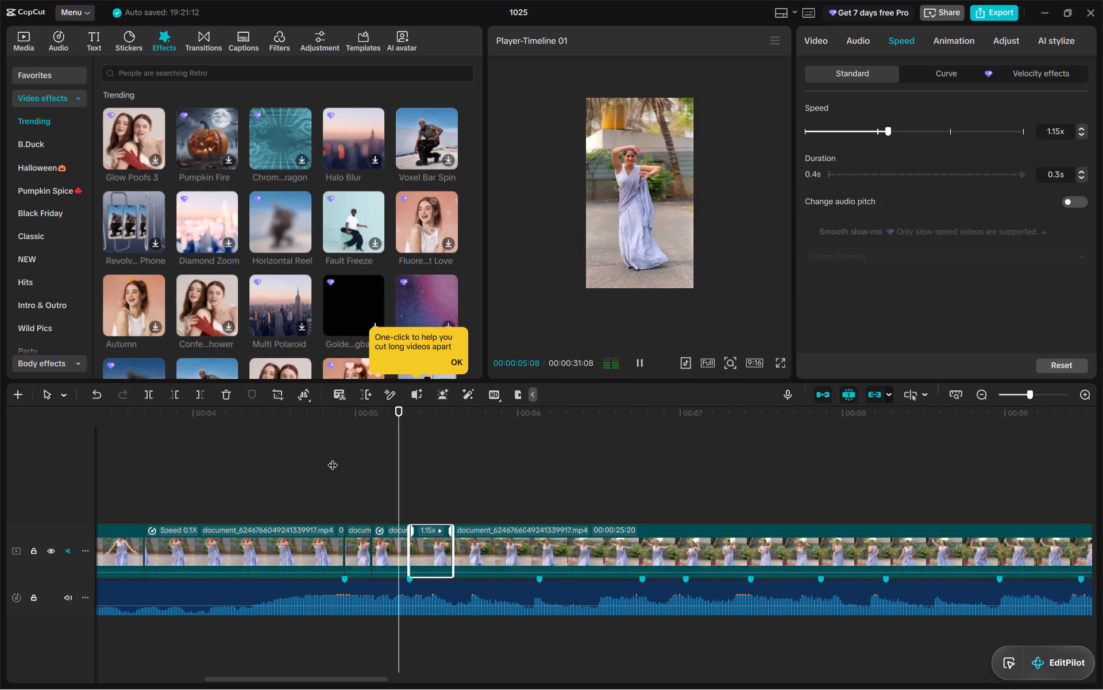
{"action": "key", "text": "space"}
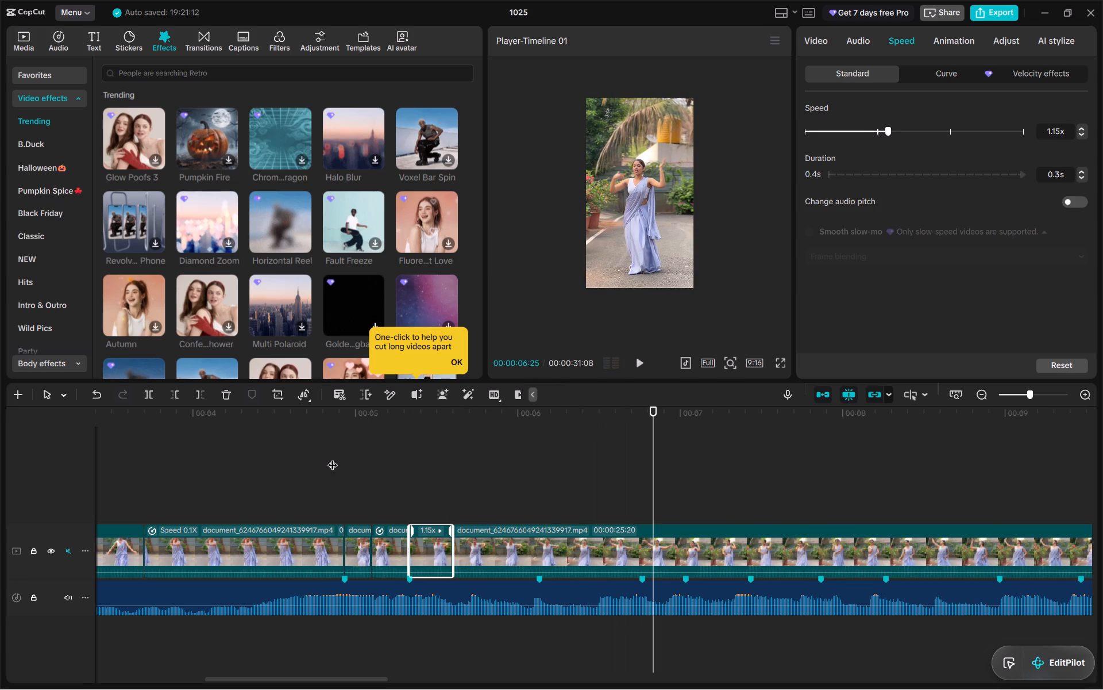
{"action": "left_click", "coordinate": [265, 419]}
{"action": "key", "text": "space"}
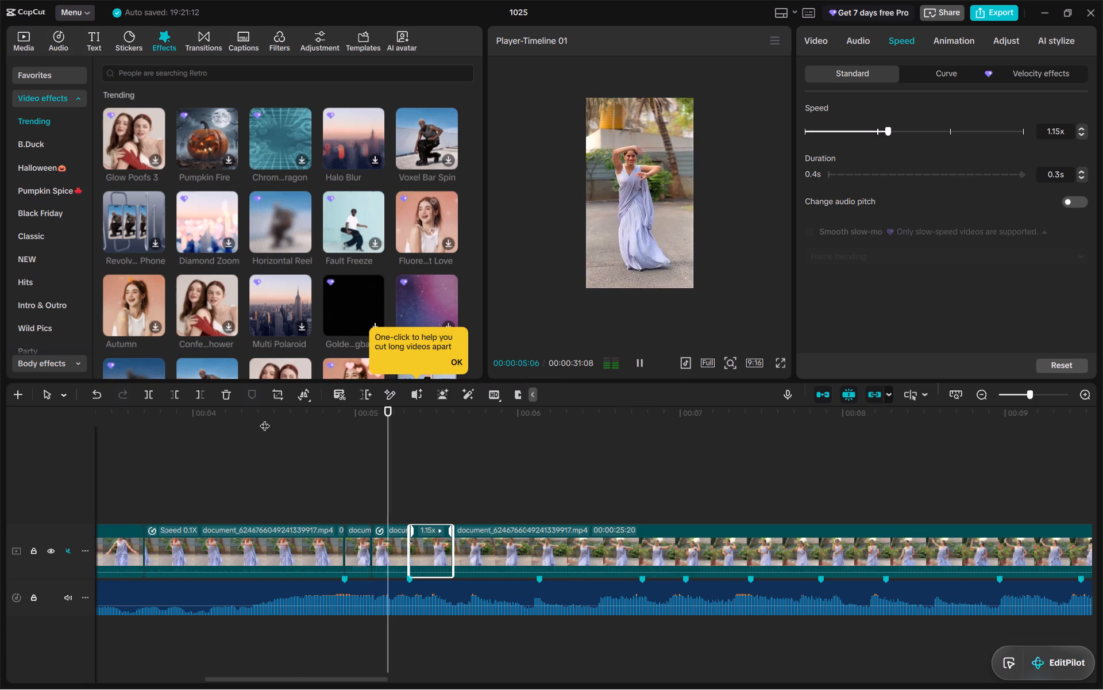
{"action": "key", "text": "space"}
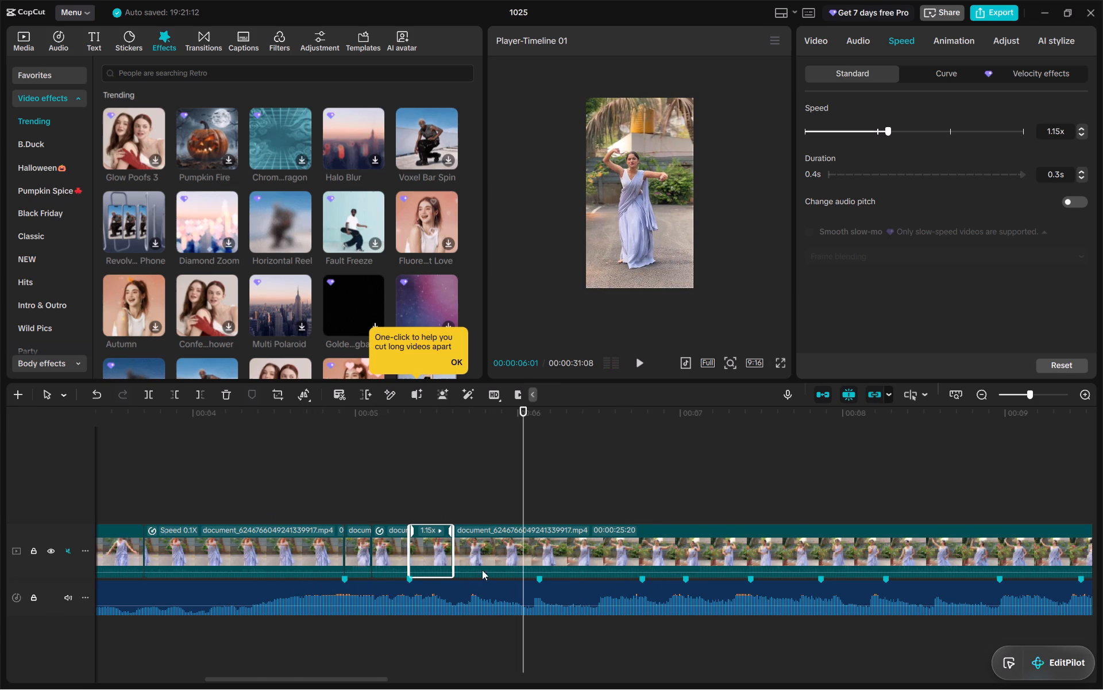
Find the next pose change after the 1.15x clip and split the long video clip at 00:00:05:28.
{"action": "left_click", "coordinate": [472, 534]}
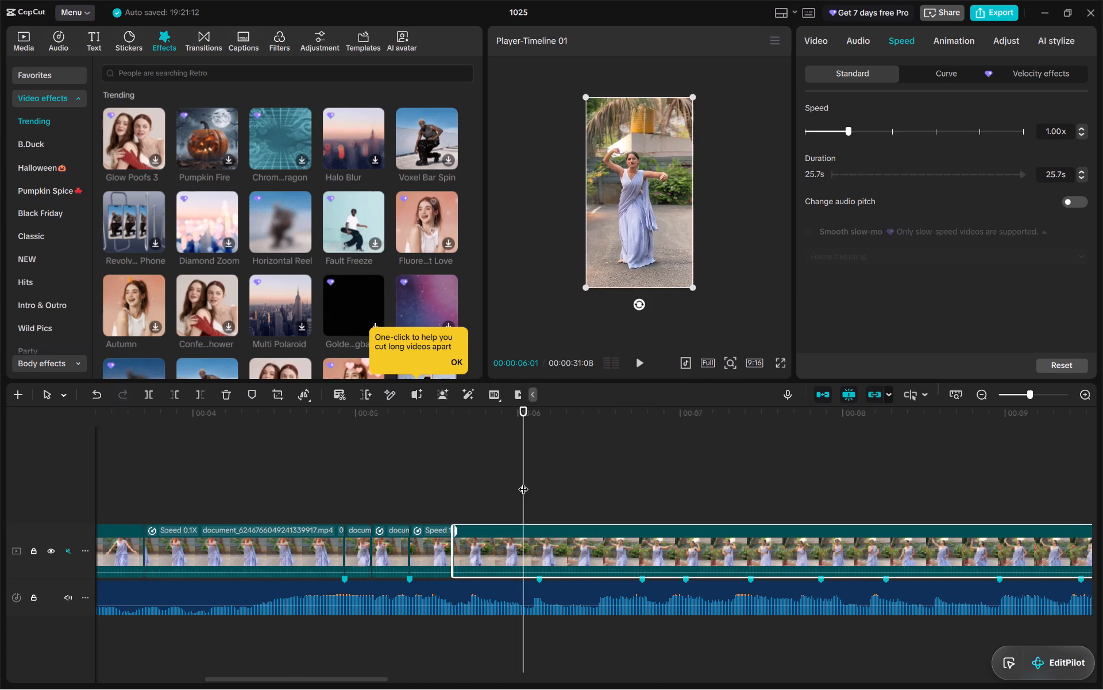
{"action": "left_click_drag", "start_coordinate": [523, 482], "coordinate": [455, 480]}
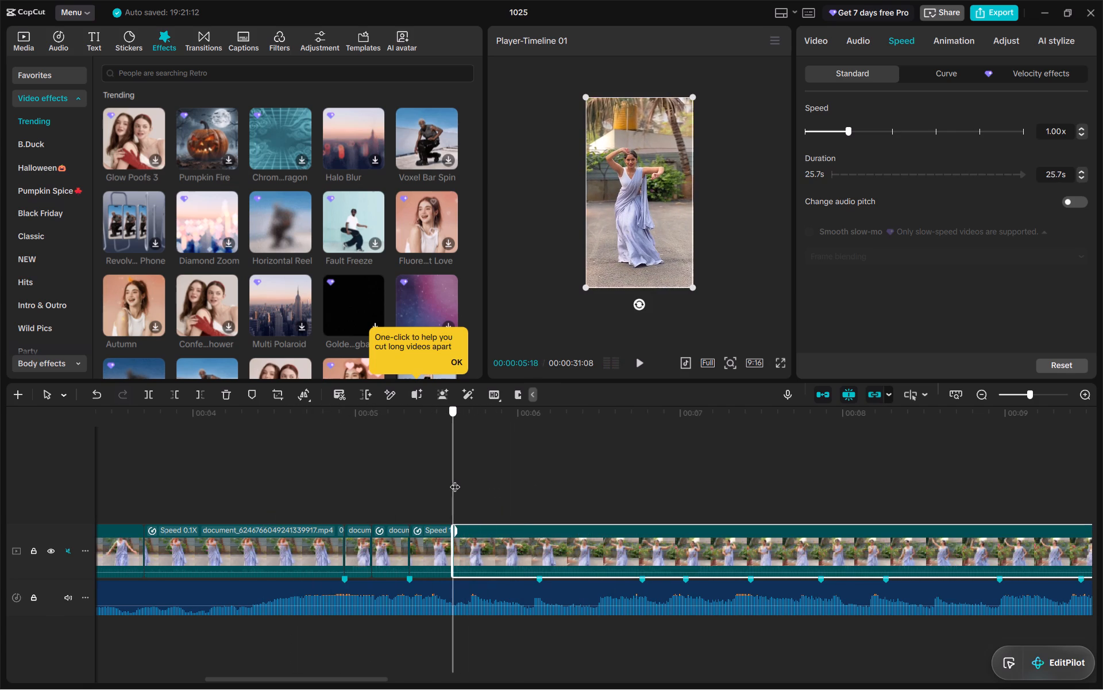
{"action": "left_click_drag", "start_coordinate": [455, 480], "coordinate": [488, 485]}
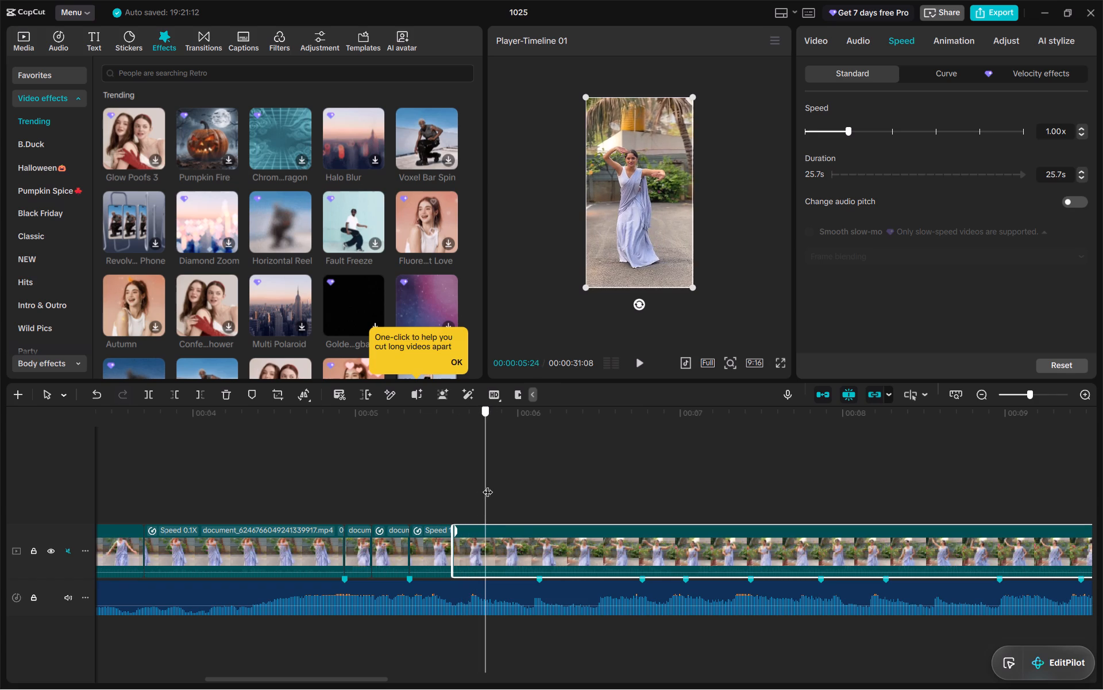
{"action": "left_click_drag", "start_coordinate": [488, 485], "coordinate": [528, 480]}
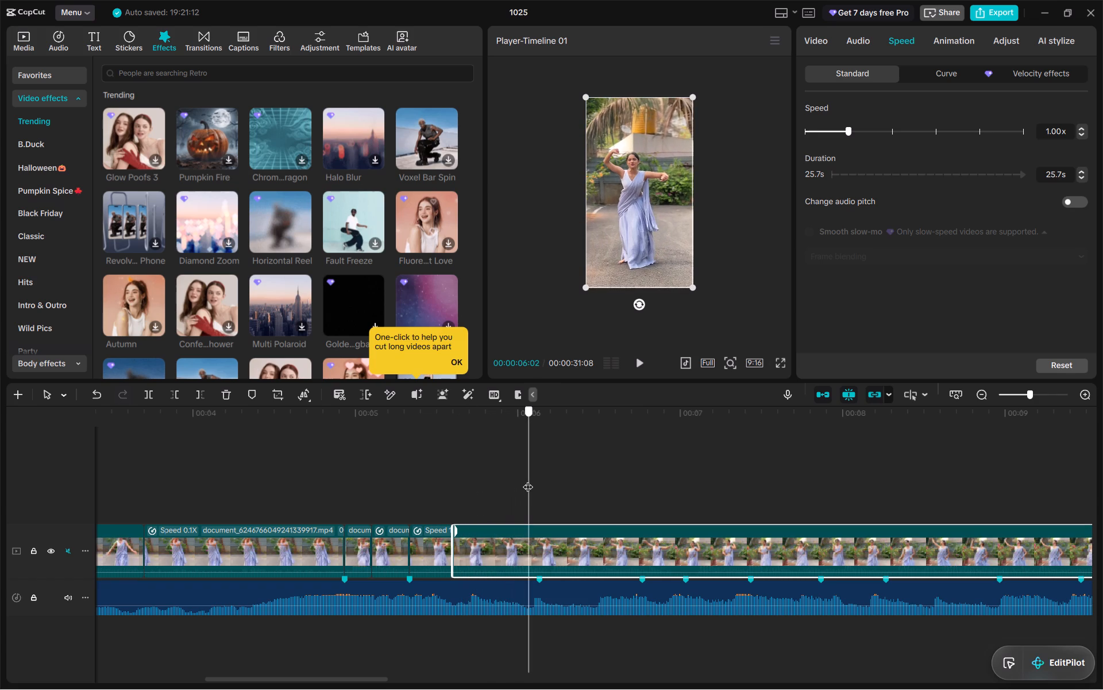
{"action": "left_click_drag", "start_coordinate": [528, 480], "coordinate": [509, 482]}
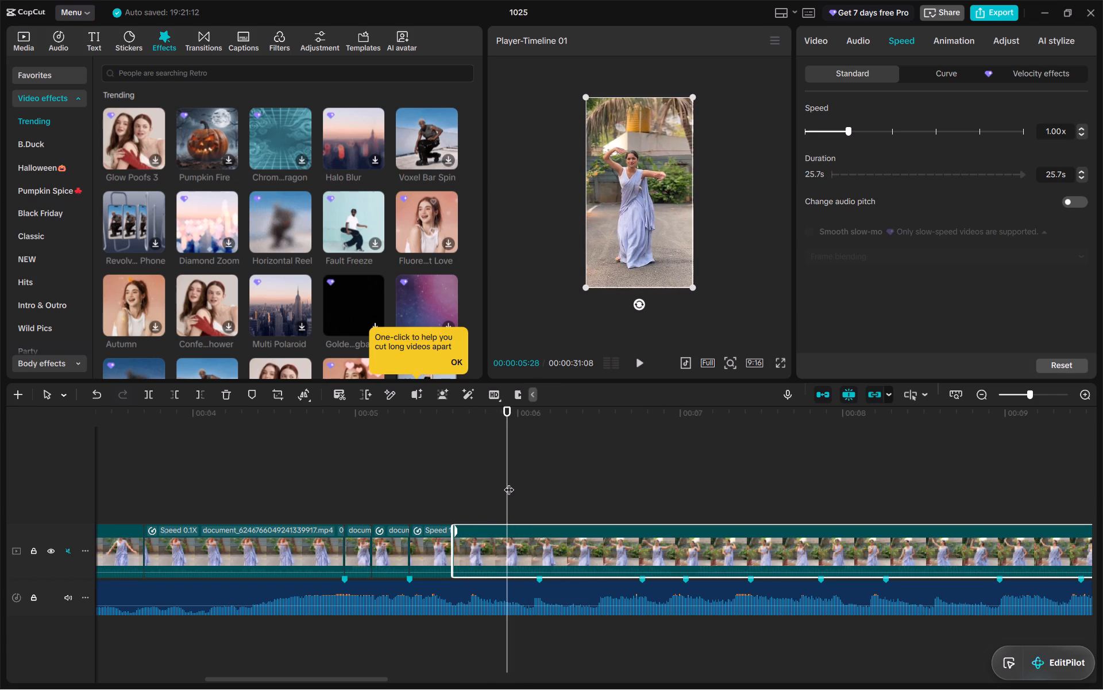
{"action": "left_click", "coordinate": [520, 542]}
{"action": "key", "text": "g"}
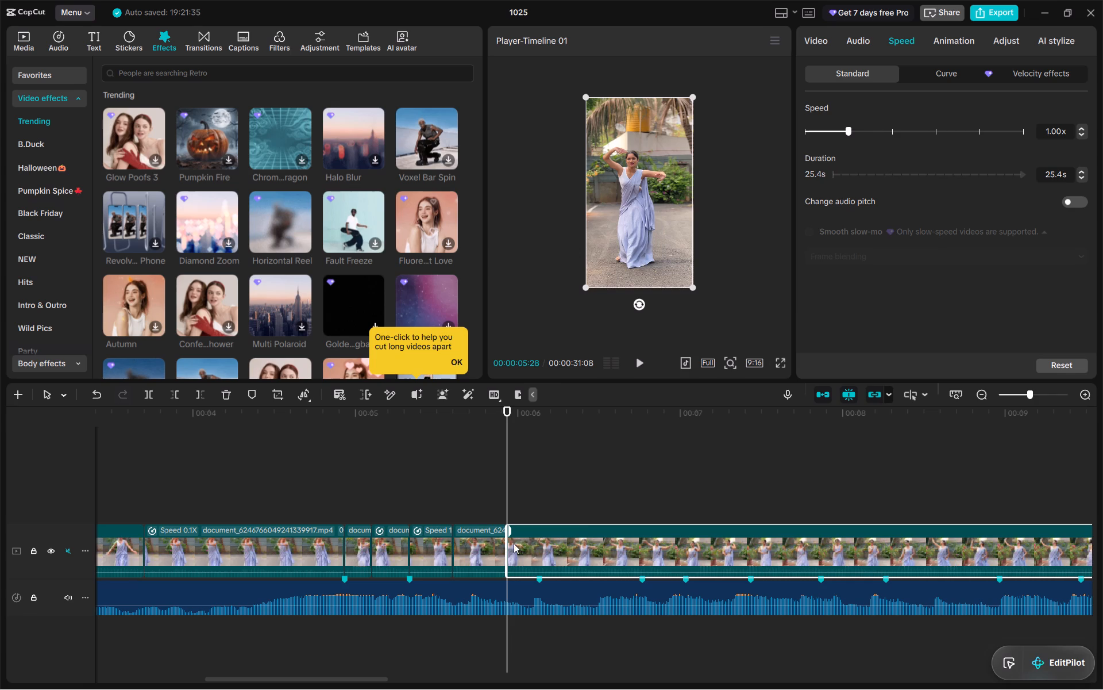
Apply a Custom speed curve to the short clip just before the new cut.
{"action": "left_click", "coordinate": [494, 543]}
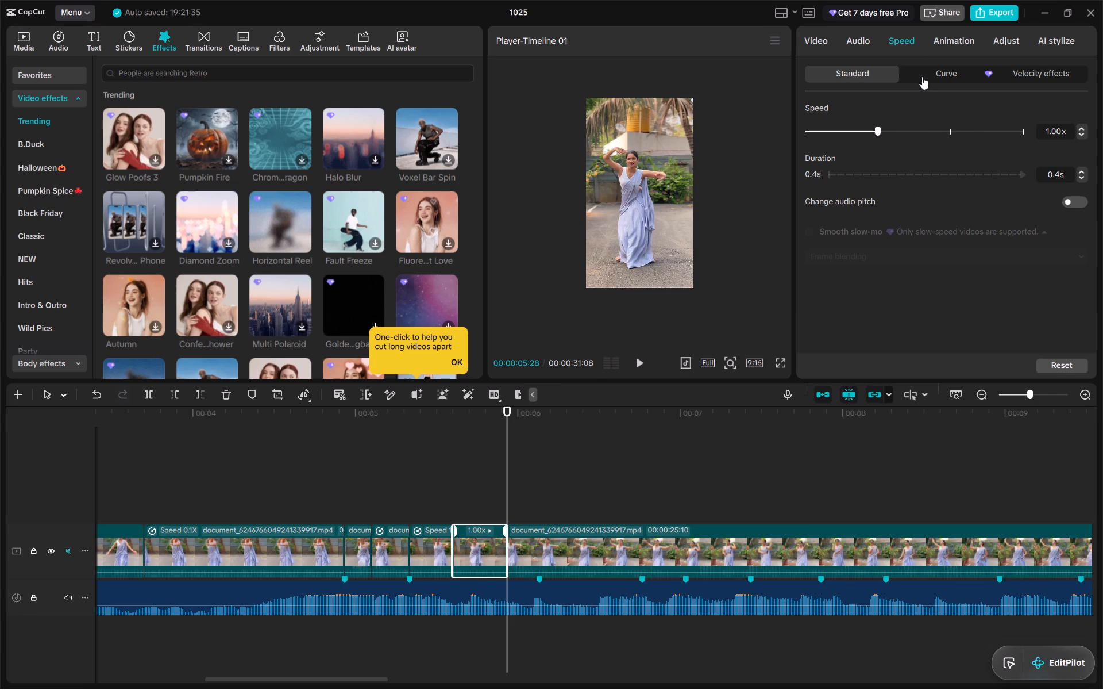
{"action": "left_click", "coordinate": [936, 75]}
{"action": "left_click", "coordinate": [882, 130]}
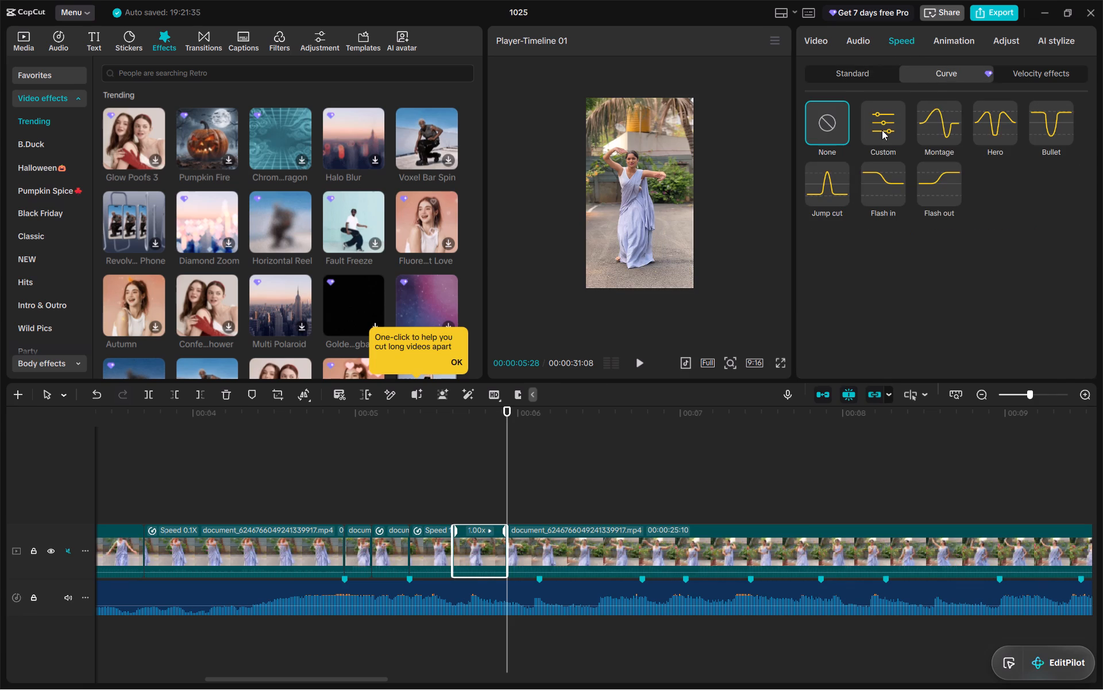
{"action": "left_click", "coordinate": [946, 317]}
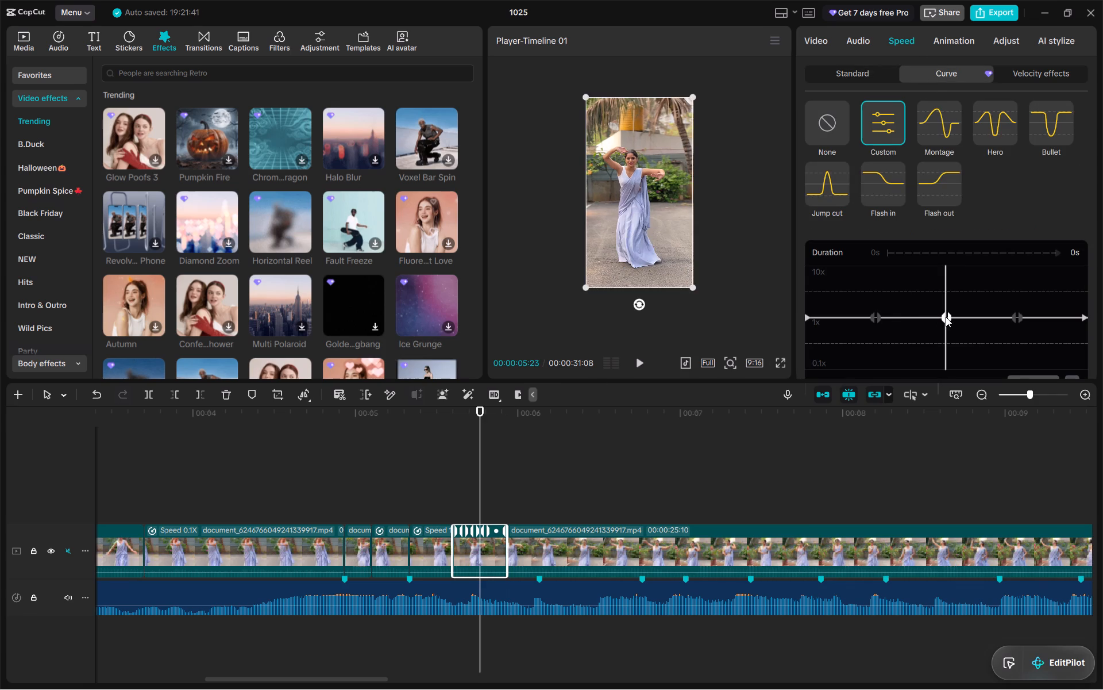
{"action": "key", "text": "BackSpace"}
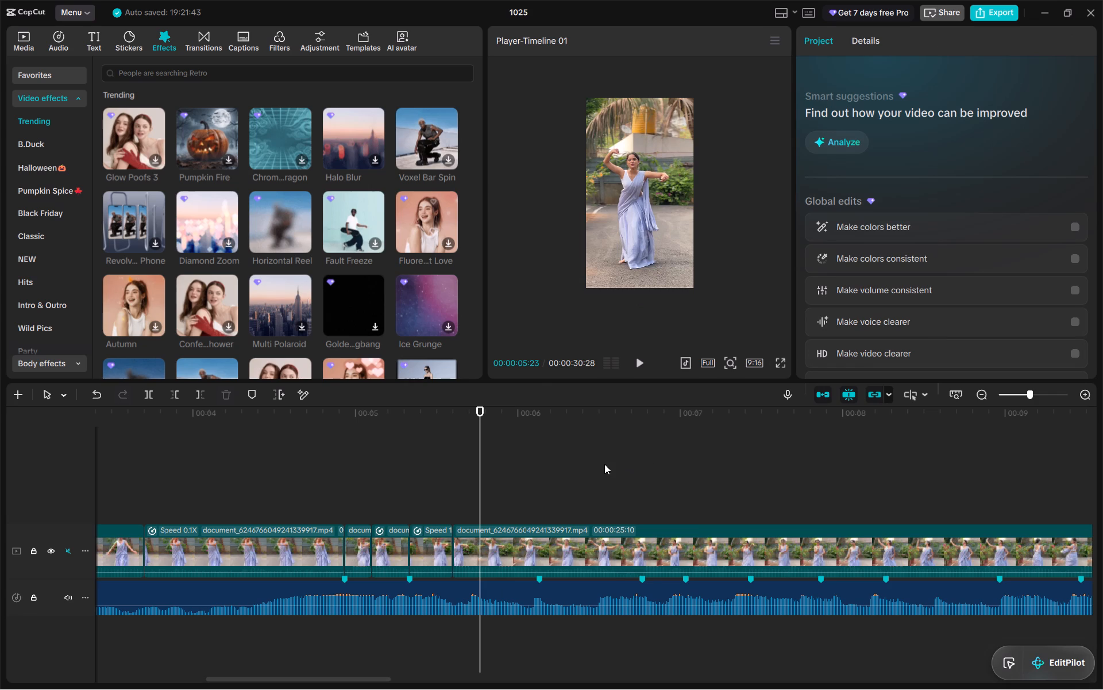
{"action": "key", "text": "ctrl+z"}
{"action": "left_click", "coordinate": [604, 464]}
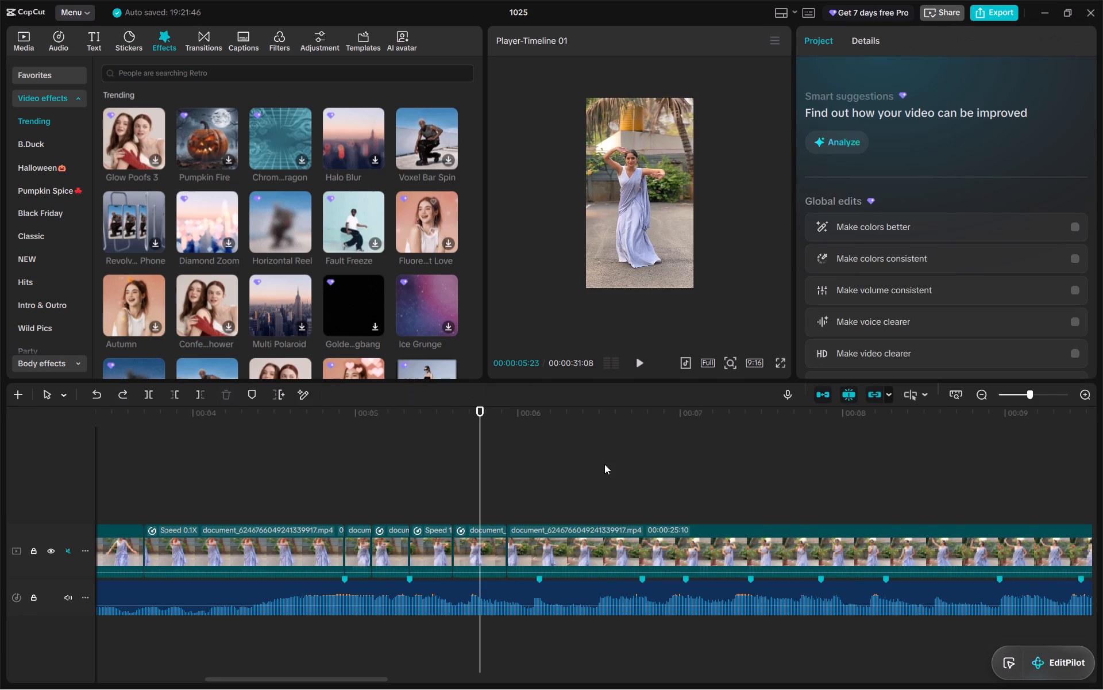
Remove the three inner control points from the short clip's Custom speed curve, leaving only its endpoints.
{"action": "left_click", "coordinate": [489, 537]}
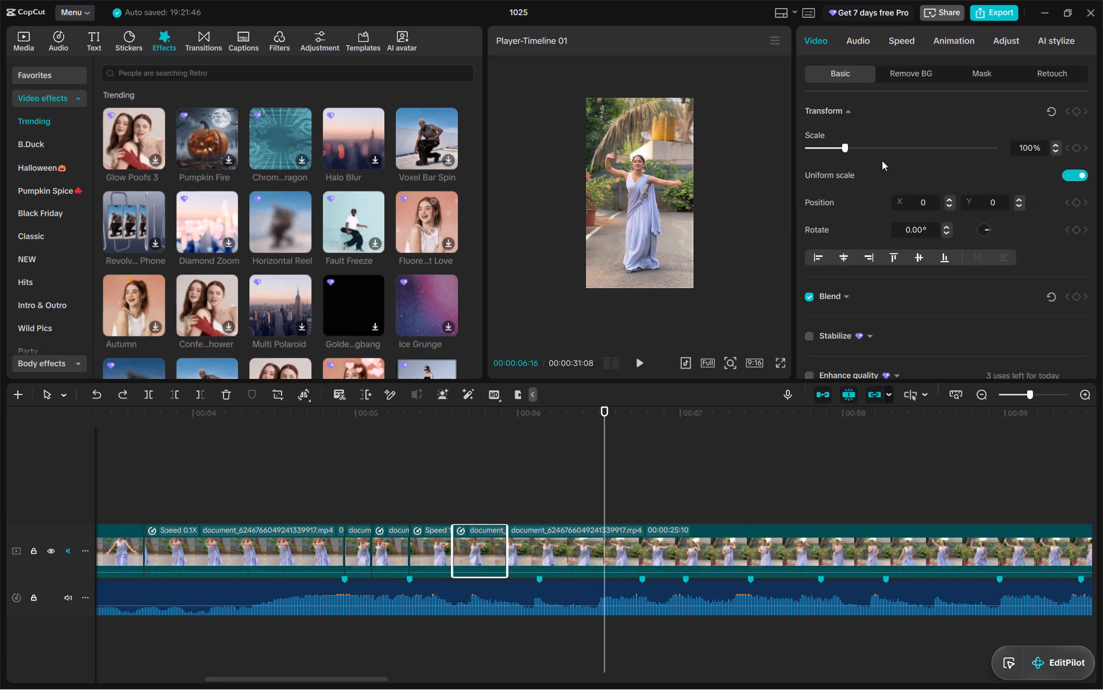
{"action": "double_click", "coordinate": [905, 43]}
{"action": "scroll", "coordinate": [892, 266], "scroll_direction": "down", "scroll_amount": 2}
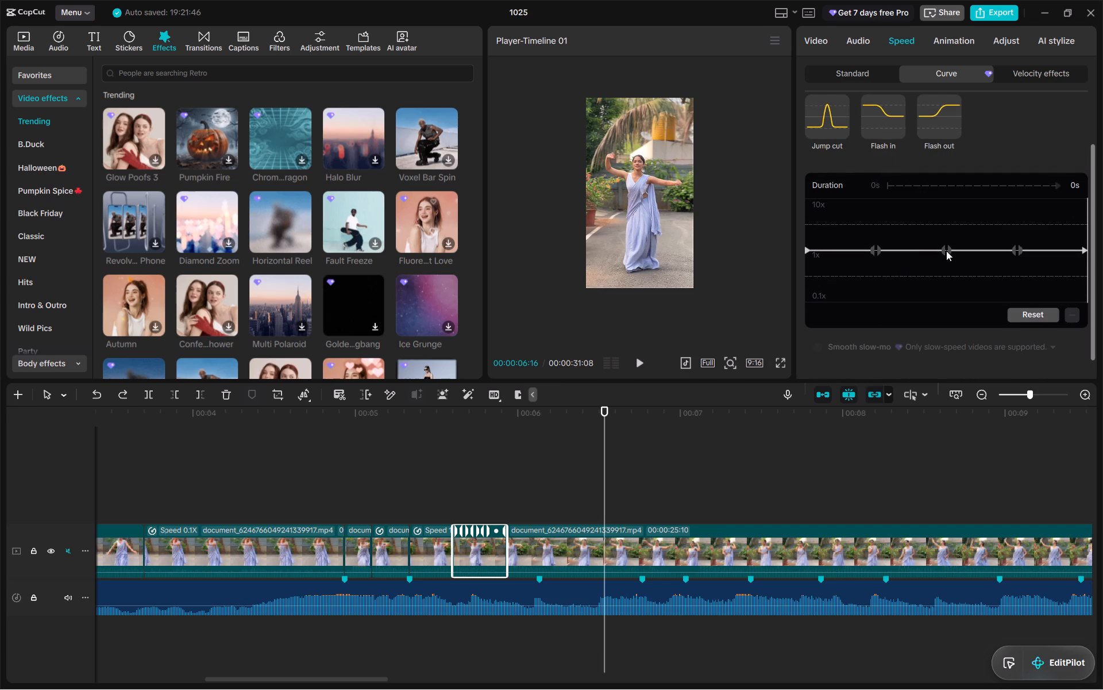
{"action": "left_click", "coordinate": [946, 251]}
{"action": "left_click", "coordinate": [1070, 309]}
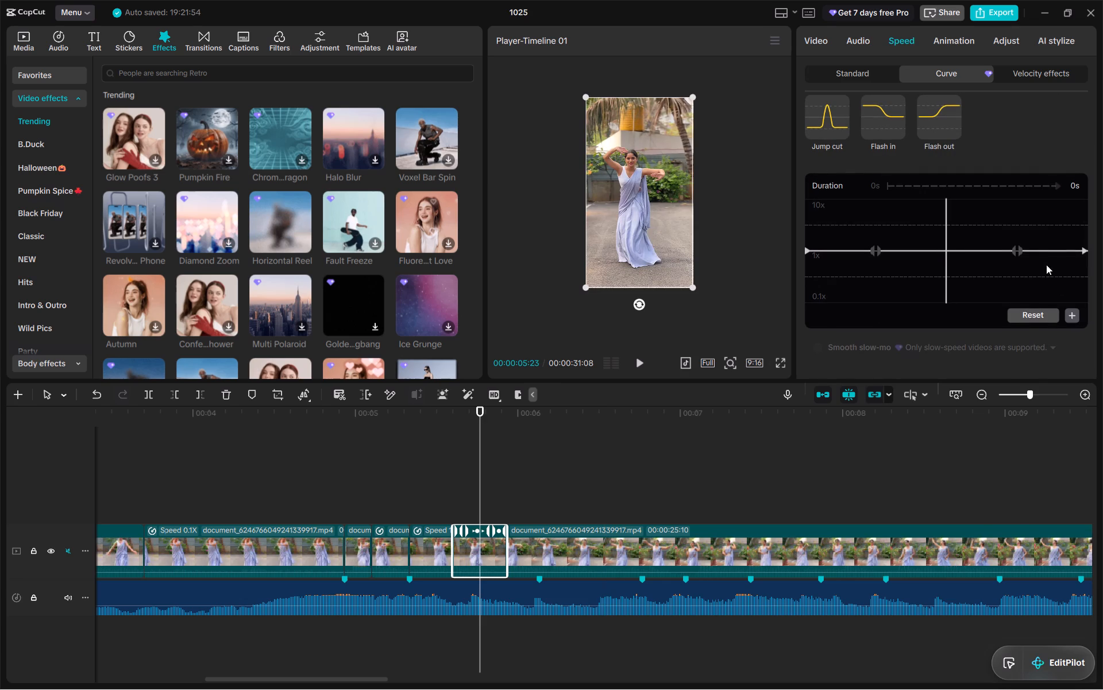
{"action": "left_click", "coordinate": [1019, 248]}
{"action": "left_click", "coordinate": [1076, 319]}
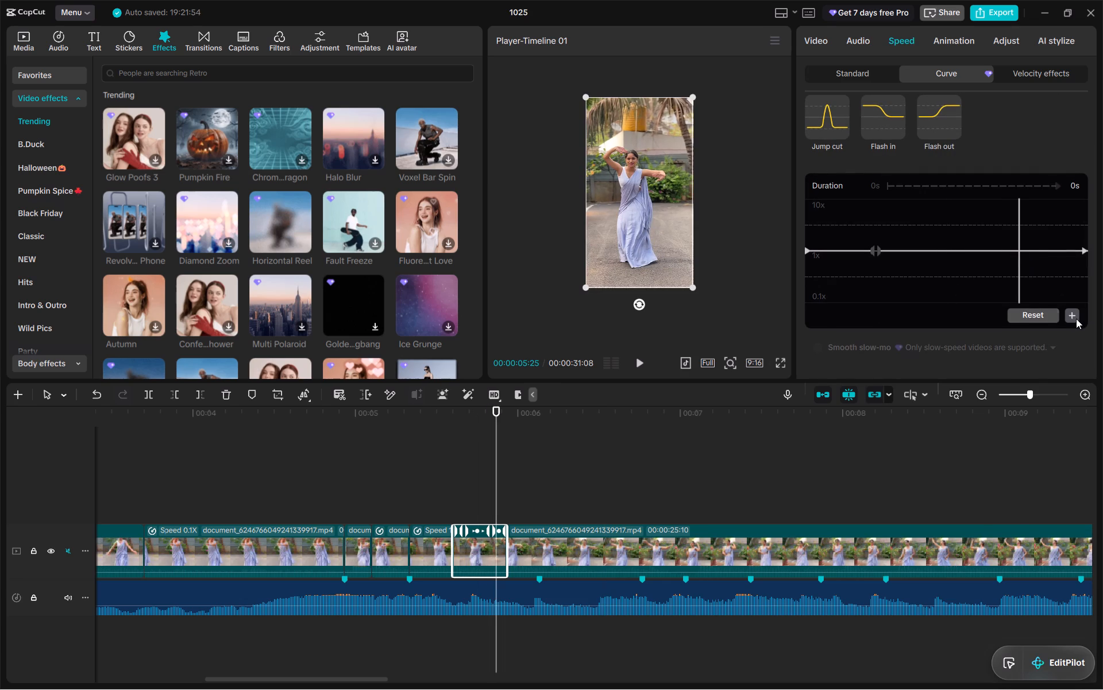
{"action": "left_click", "coordinate": [876, 244]}
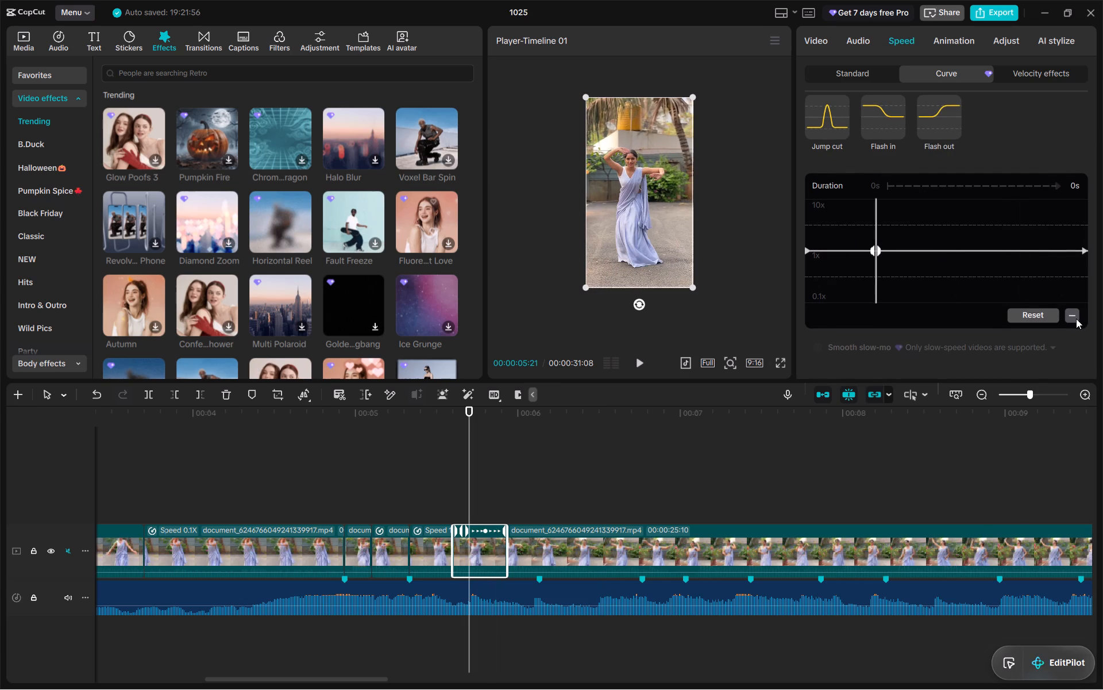
{"action": "left_click", "coordinate": [1076, 319]}
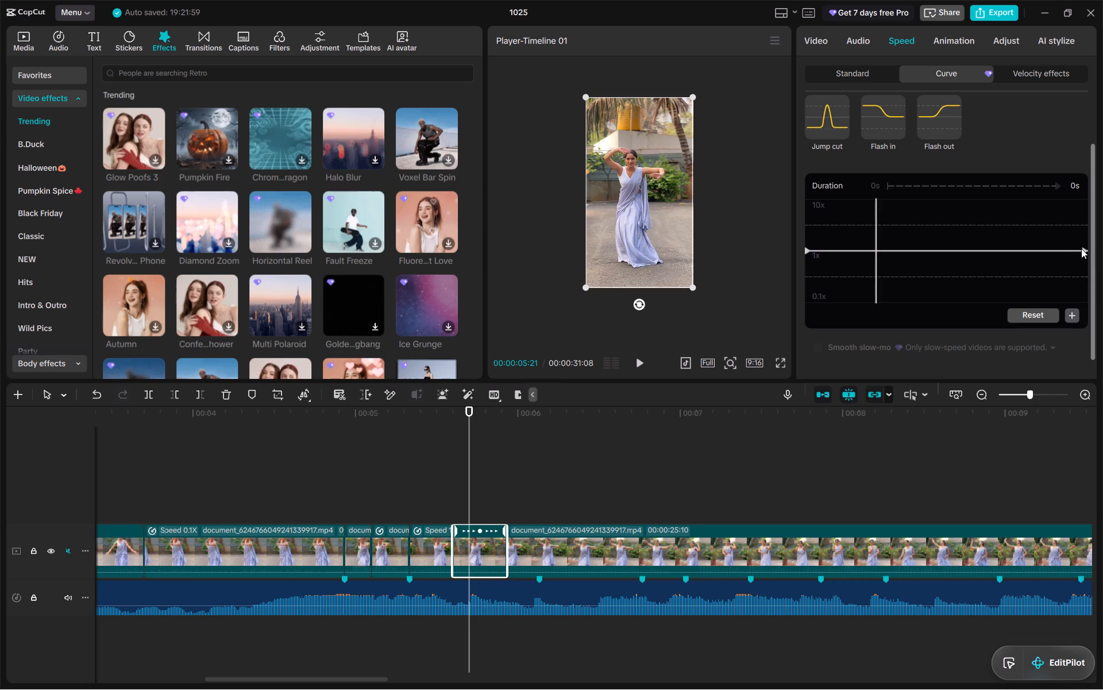
Slow the short clip by stretching its end to the beat marker just after 00:00:06.
{"action": "left_click_drag", "start_coordinate": [1081, 248], "coordinate": [1081, 259]}
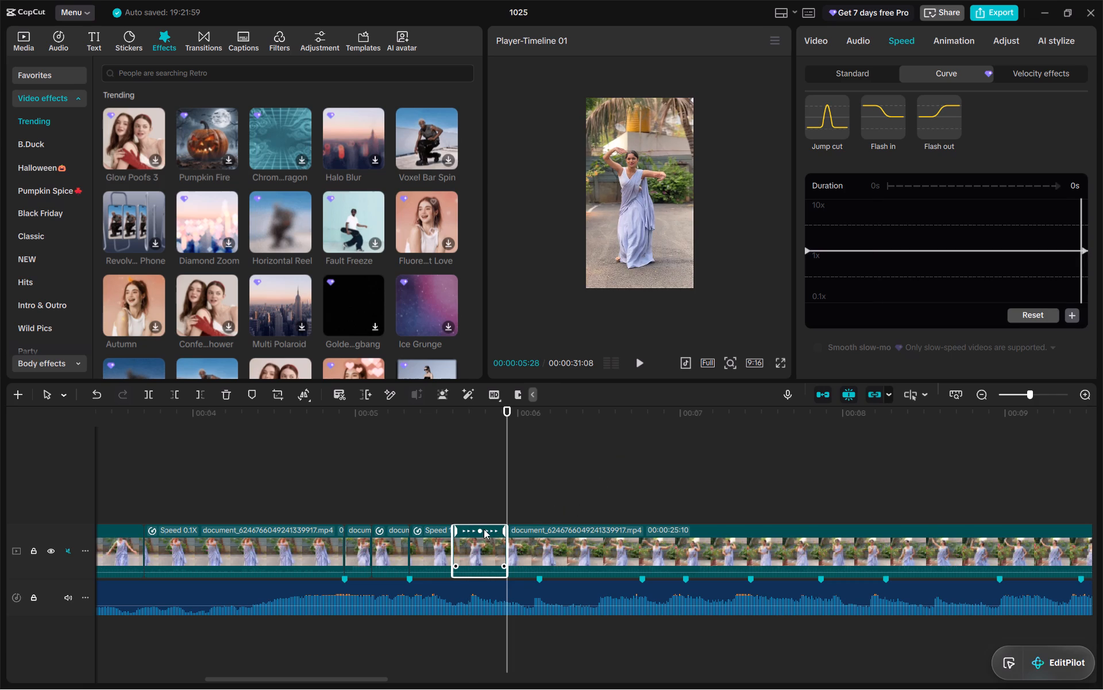
{"action": "left_click_drag", "start_coordinate": [506, 532], "coordinate": [516, 531]}
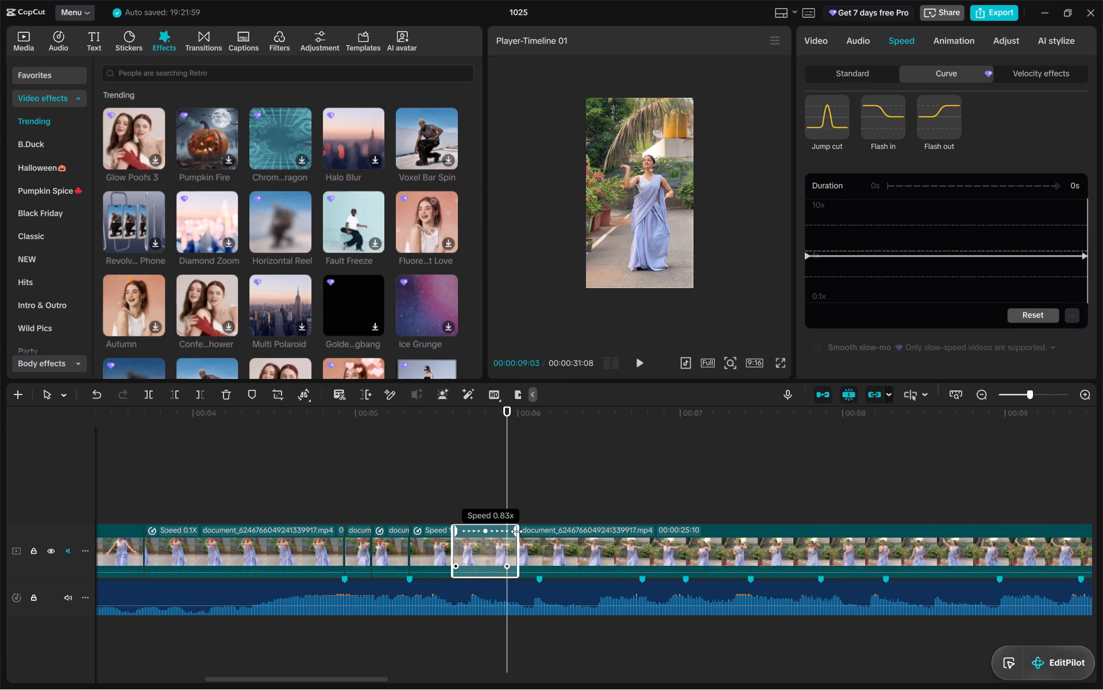
{"action": "left_click_drag", "start_coordinate": [516, 531], "coordinate": [519, 527]}
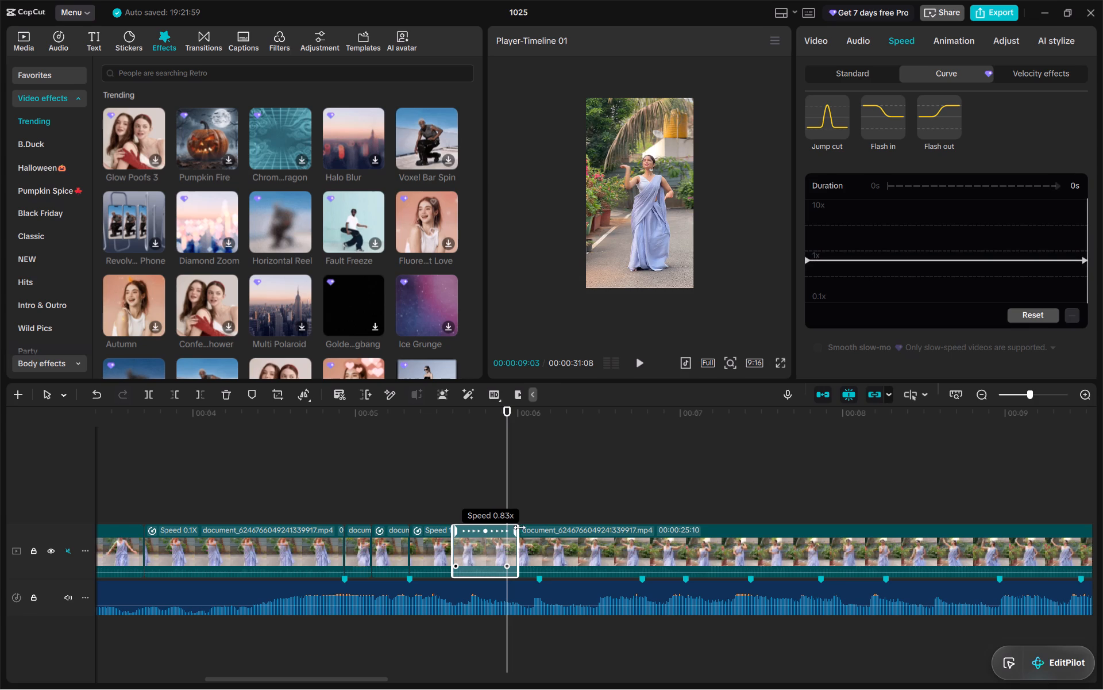
{"action": "left_click_drag", "start_coordinate": [519, 527], "coordinate": [537, 530]}
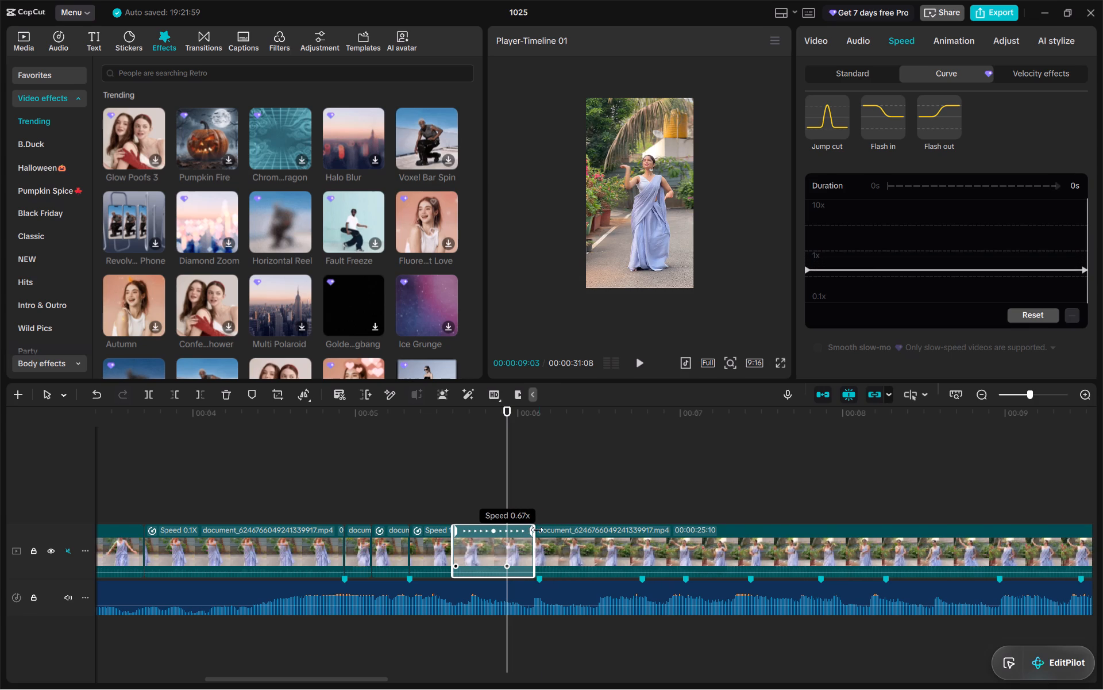
{"action": "left_click_drag", "start_coordinate": [537, 530], "coordinate": [536, 532]}
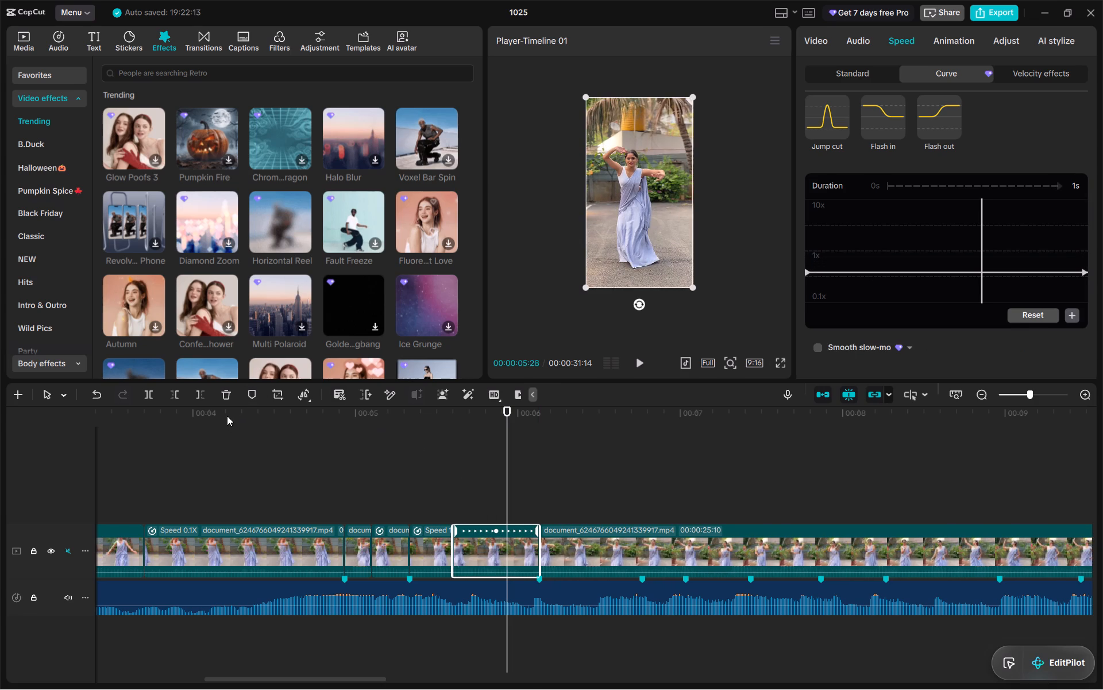
Replay the timeline from just after 00:00:04 to check the slowed clip against the beat markers.
{"action": "left_click", "coordinate": [223, 415]}
{"action": "key", "text": "space"}
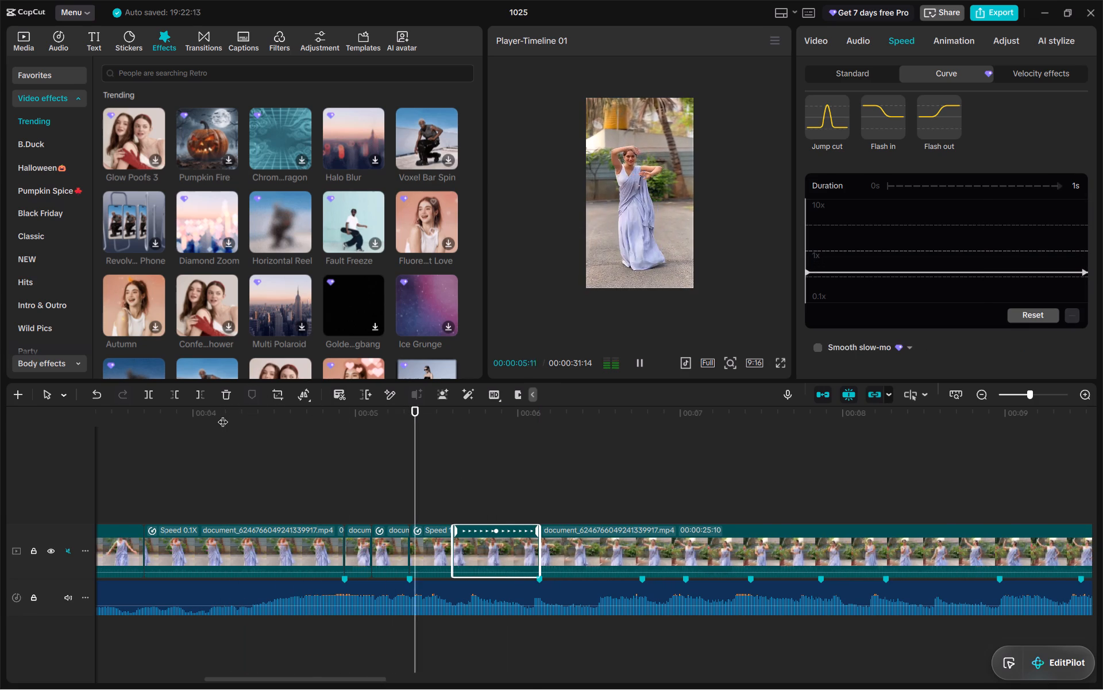
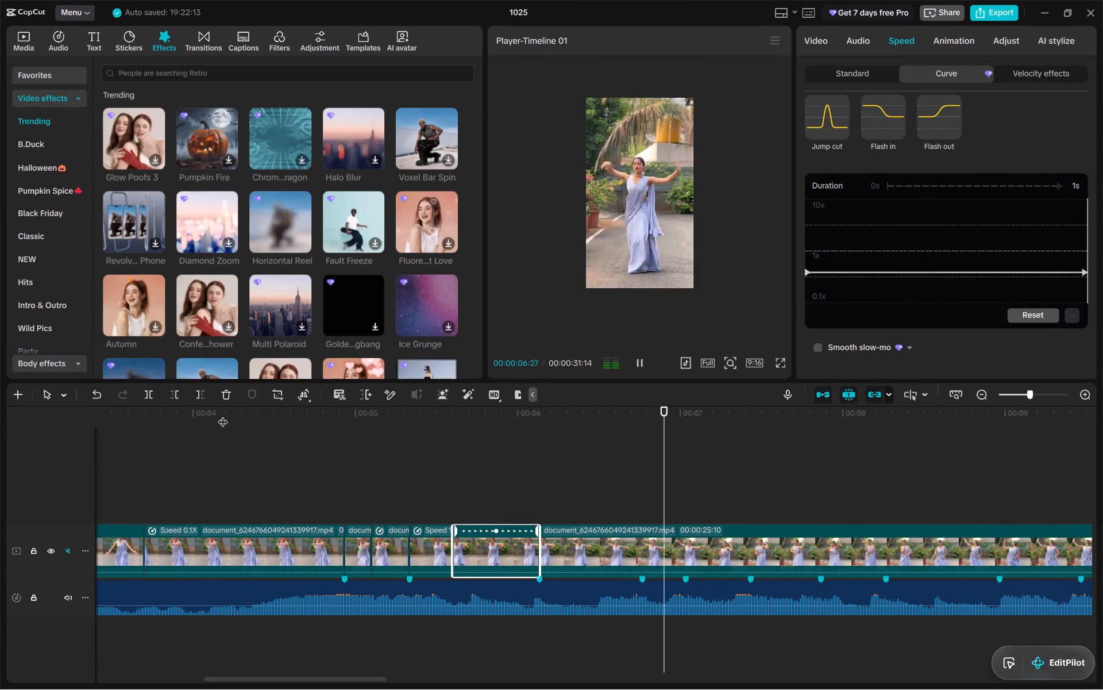
Replay the timeline from several points between about 00:00:03 and 00:00:06 to check the speed-ramped clips against the beat markers.
{"action": "key", "text": "space"}
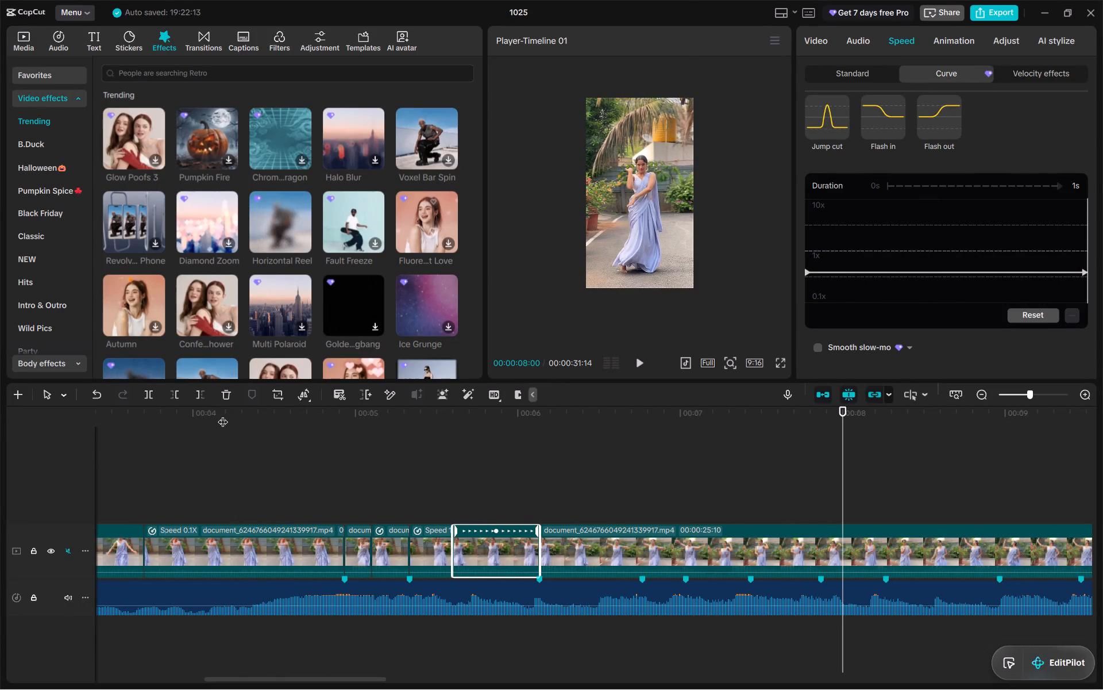
{"action": "left_click", "coordinate": [125, 411]}
{"action": "key", "text": "space"}
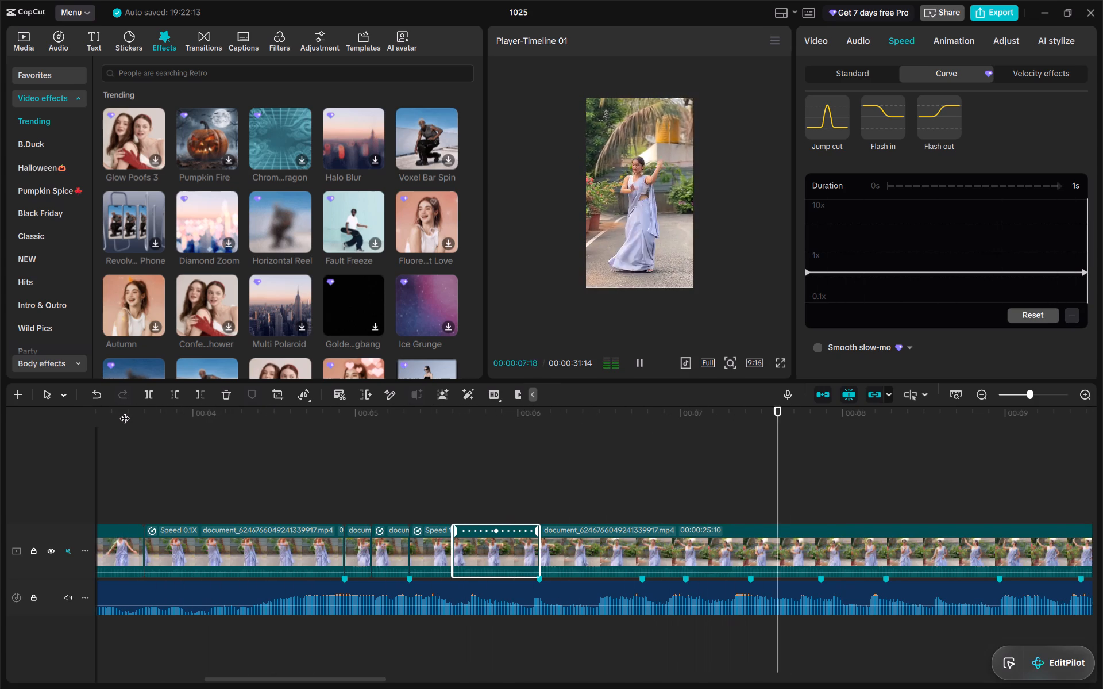
{"action": "key", "text": "space"}
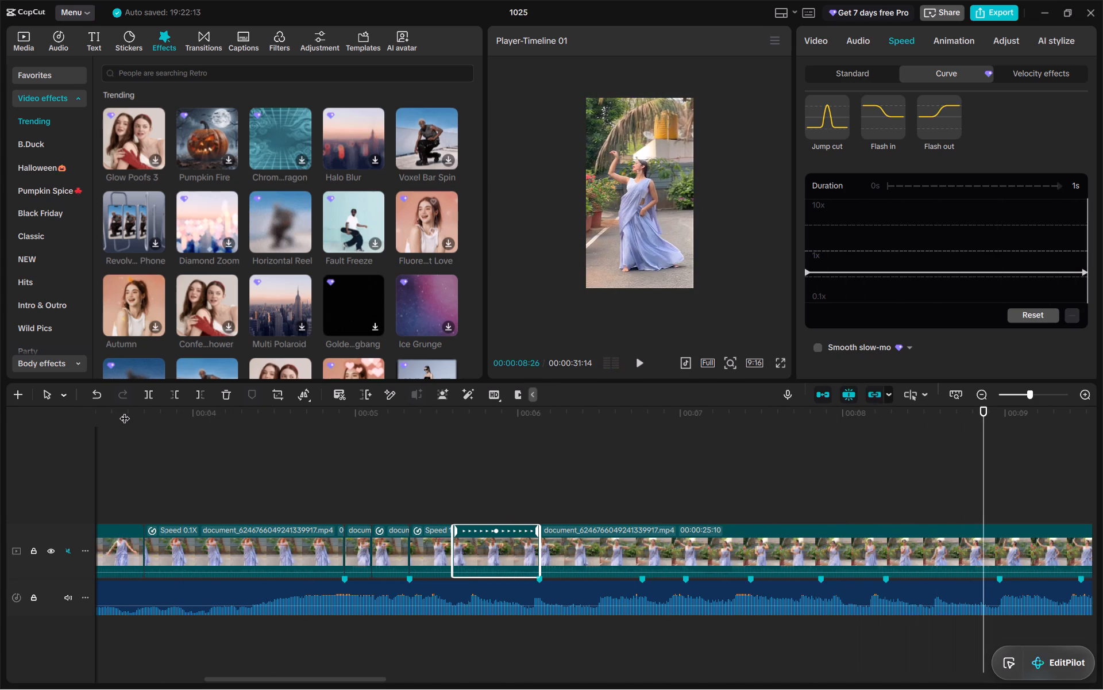
{"action": "left_click", "coordinate": [532, 433]}
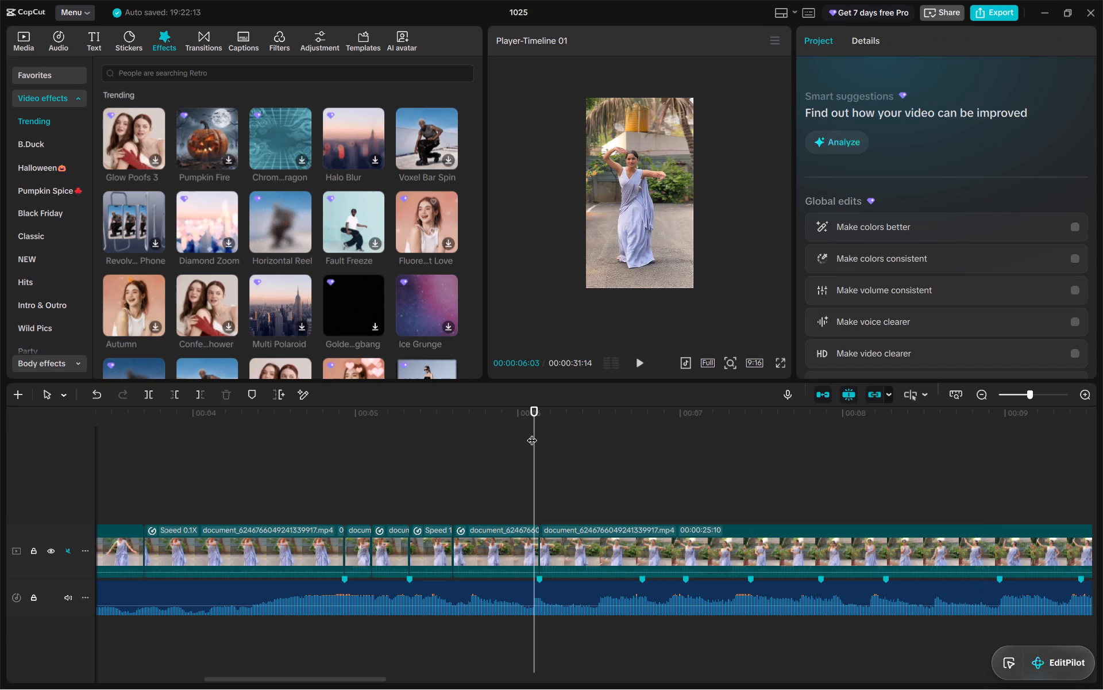
{"action": "left_click", "coordinate": [281, 421]}
{"action": "key", "text": "space"}
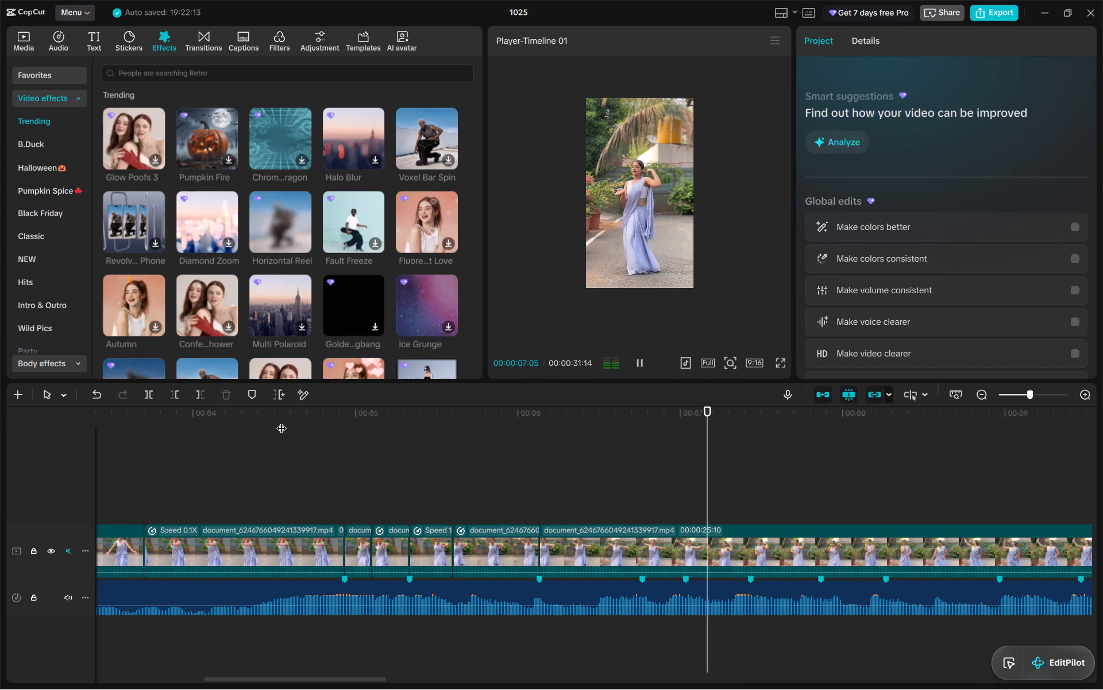
{"action": "key", "text": "space"}
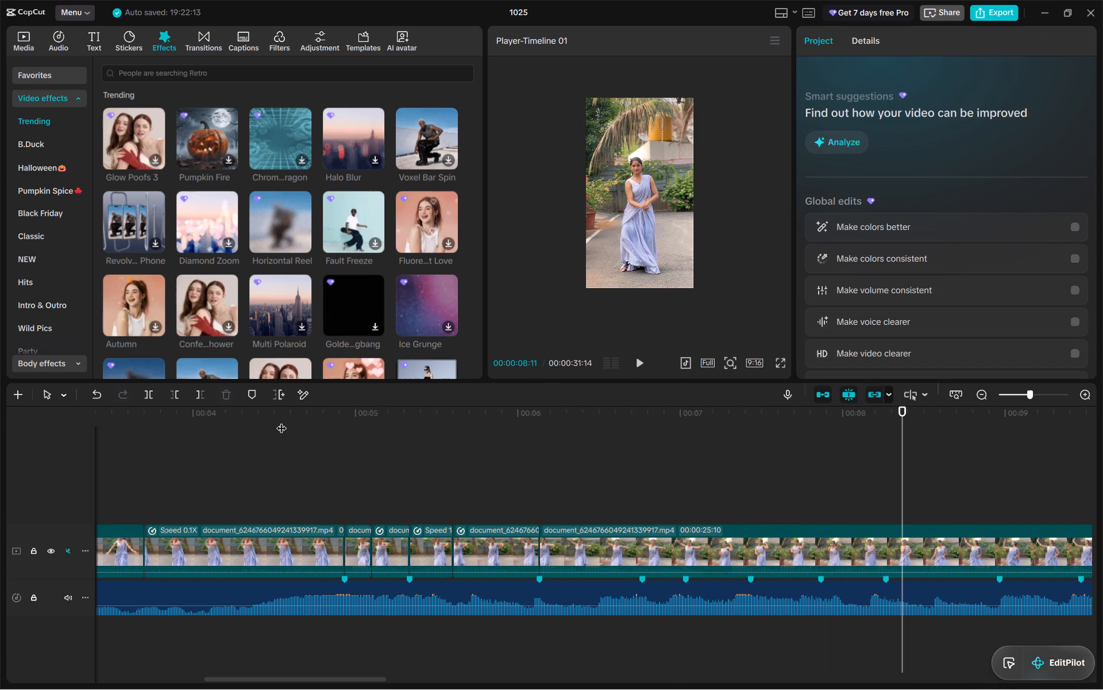
{"action": "left_click", "coordinate": [456, 427]}
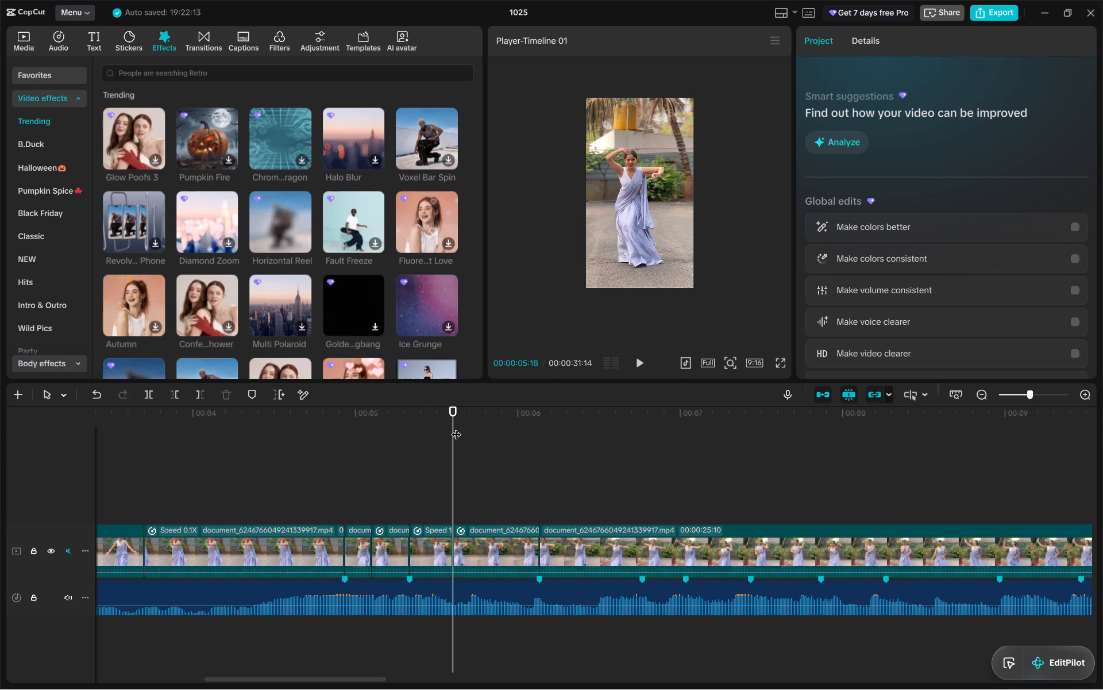
{"action": "key", "text": "space"}
{"action": "key", "text": "space"}
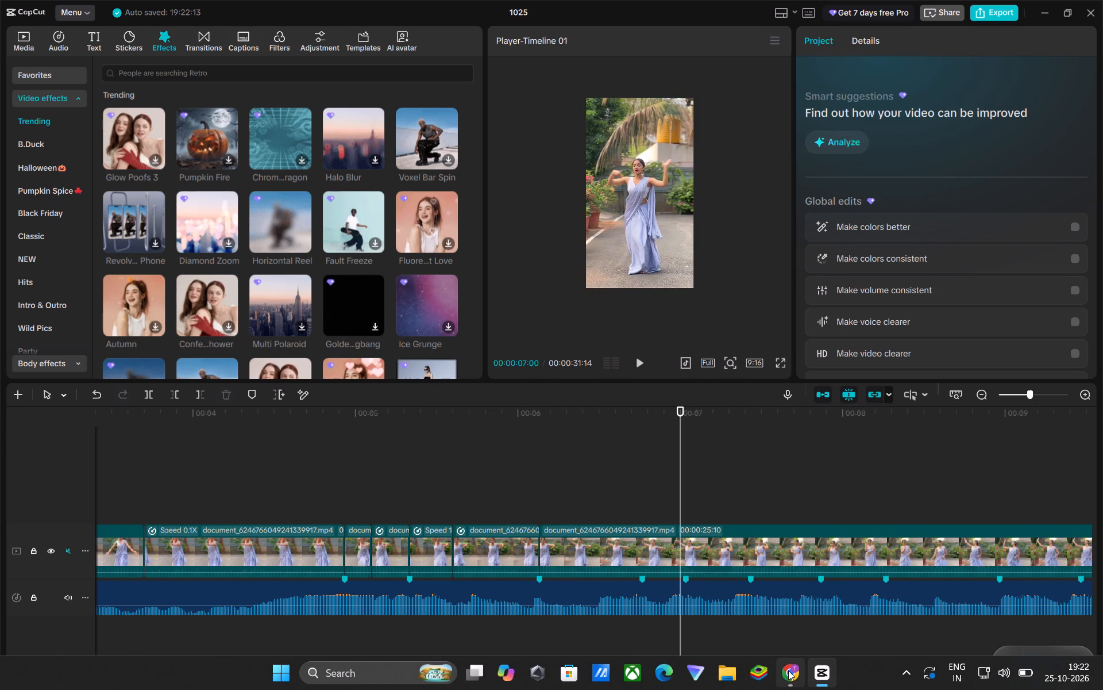
Close the 1025 project, the Chrome window with the tutorial, and the CapCut home window to return to the desktop.
{"action": "left_click", "coordinate": [1081, 4]}
{"action": "left_click", "coordinate": [1093, 0]}
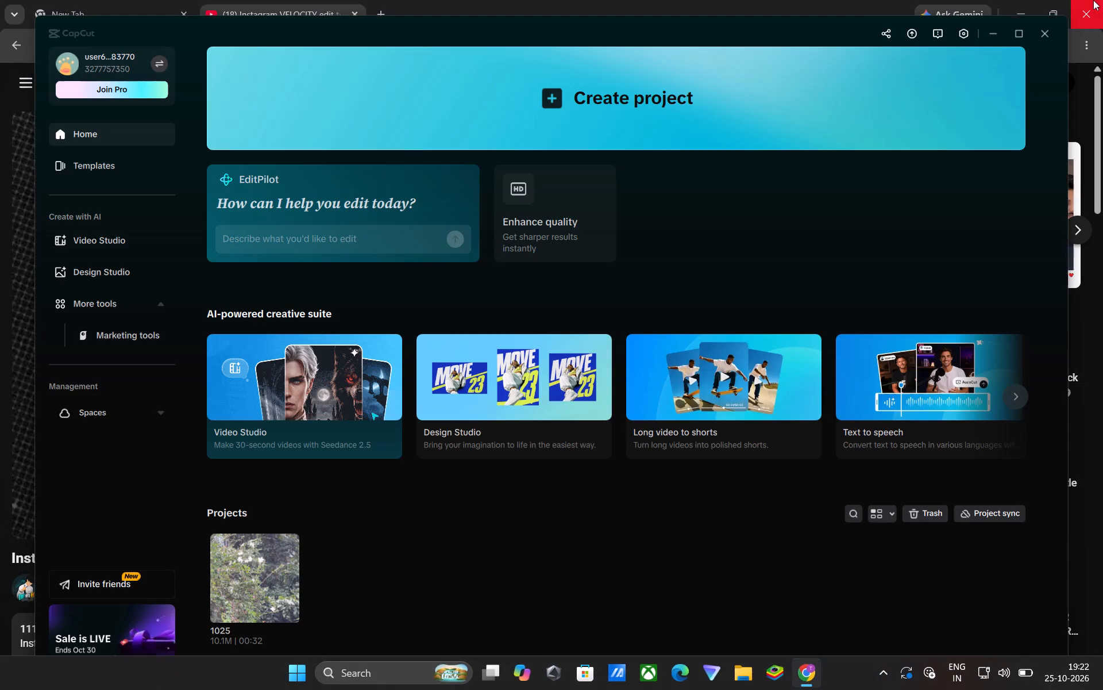
{"action": "left_click", "coordinate": [1044, 25]}
{"action": "left_click", "coordinate": [1042, 40]}
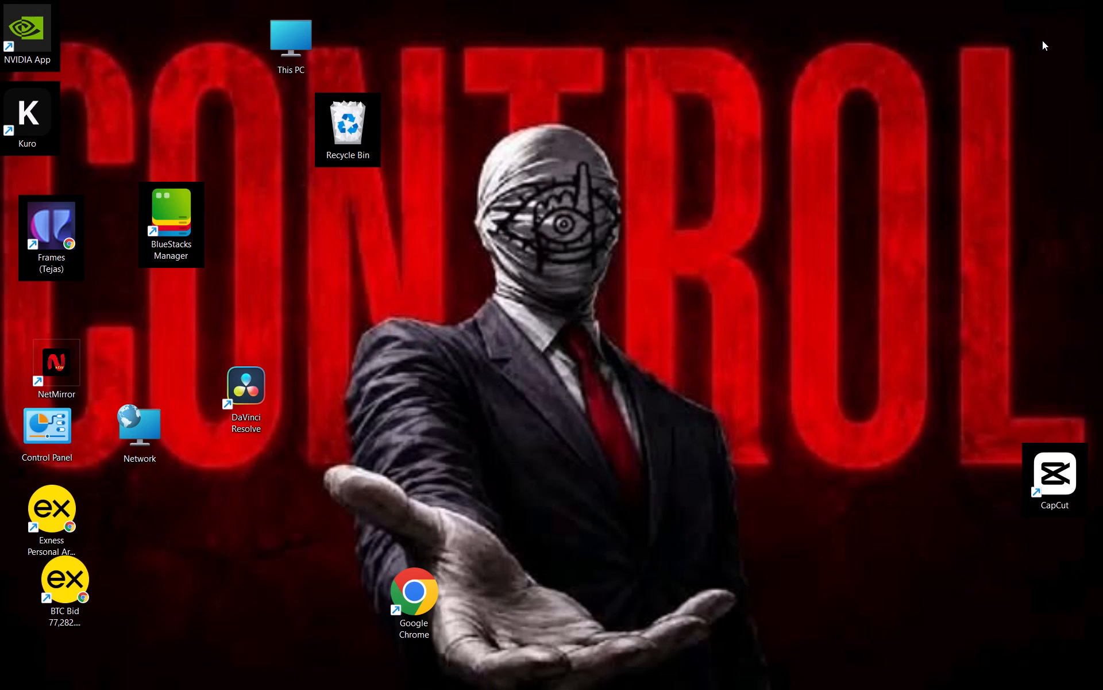
Bring up the Windows power options for shutting down the computer.
{"action": "left_click", "coordinate": [319, 666]}
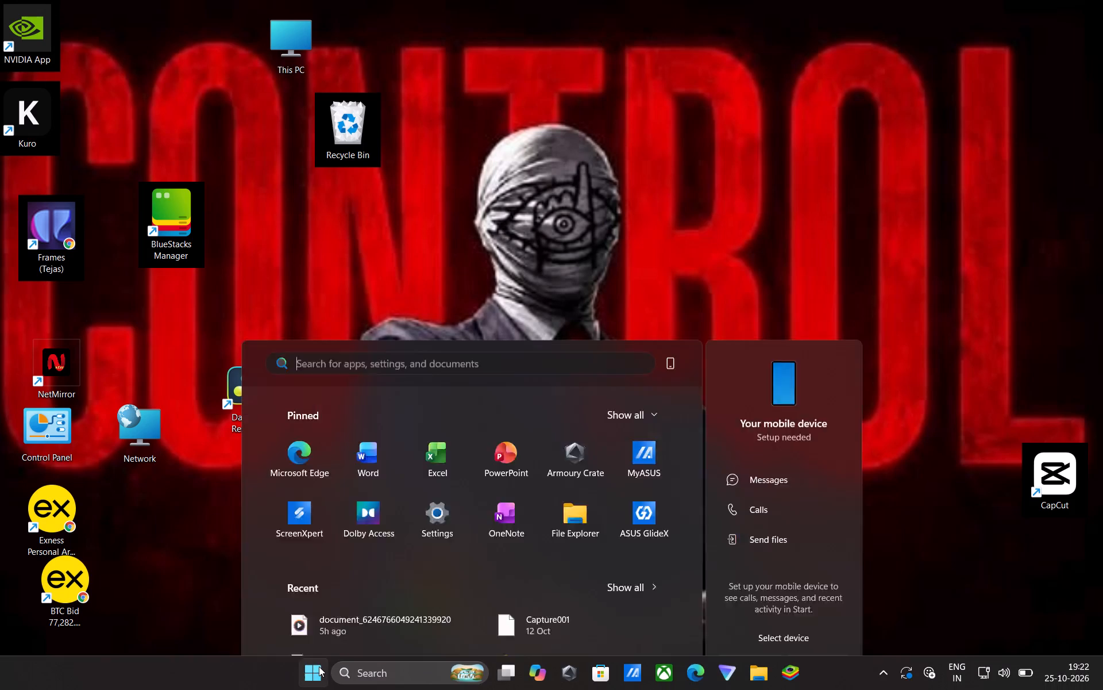
{"action": "left_click", "coordinate": [664, 619]}
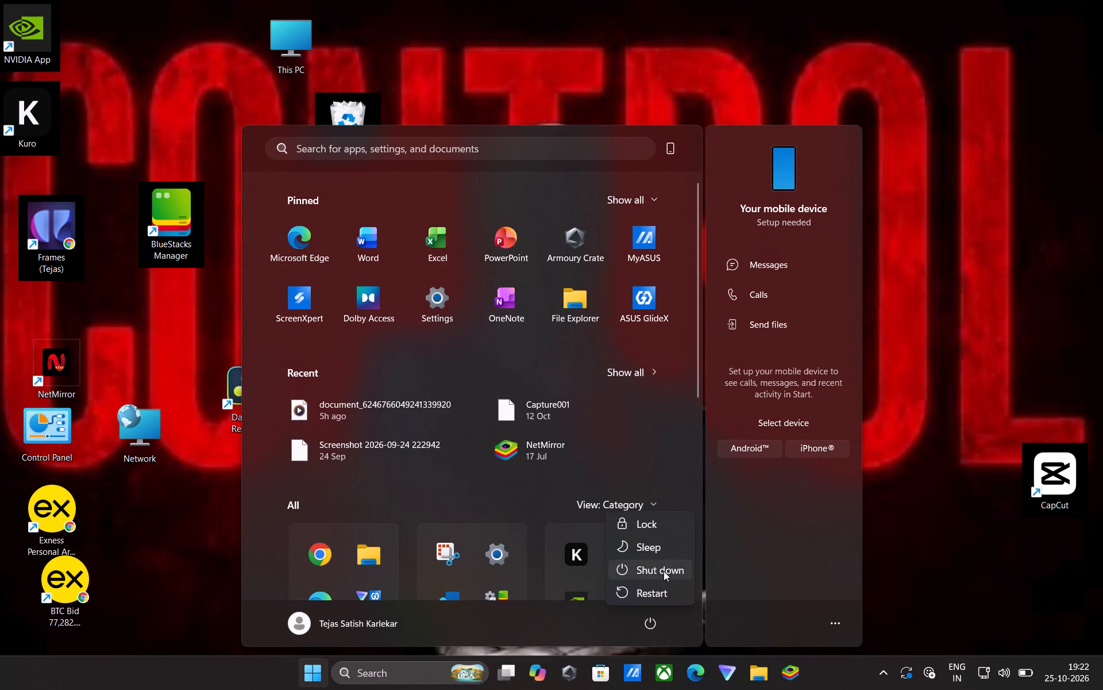